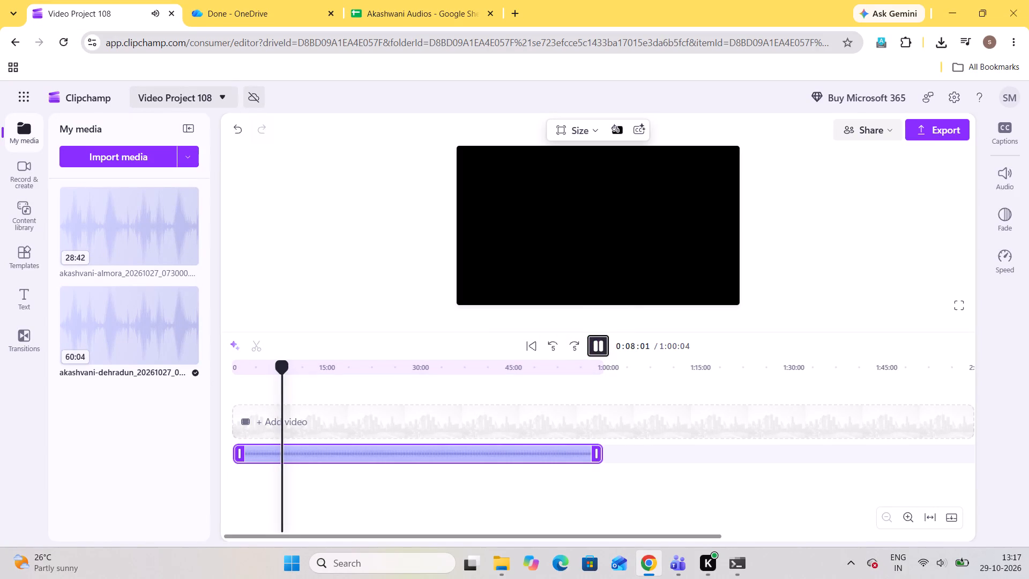
Skim forward through the akashvani-dehradun audio from about the 8-minute mark to about 17 minutes to locate a cut point.
key("Right")
key("Right")
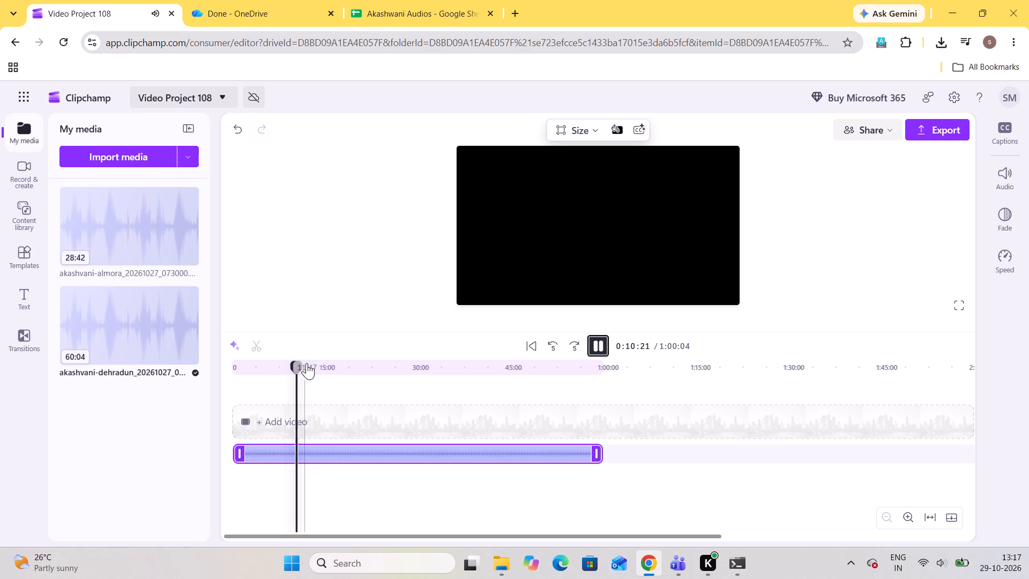
key("Right")
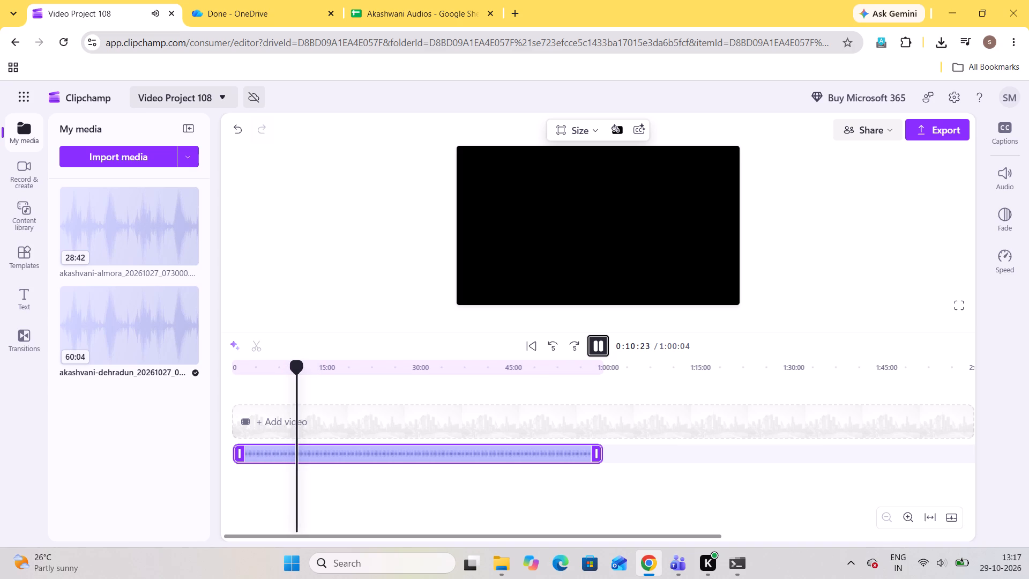
key("Right")
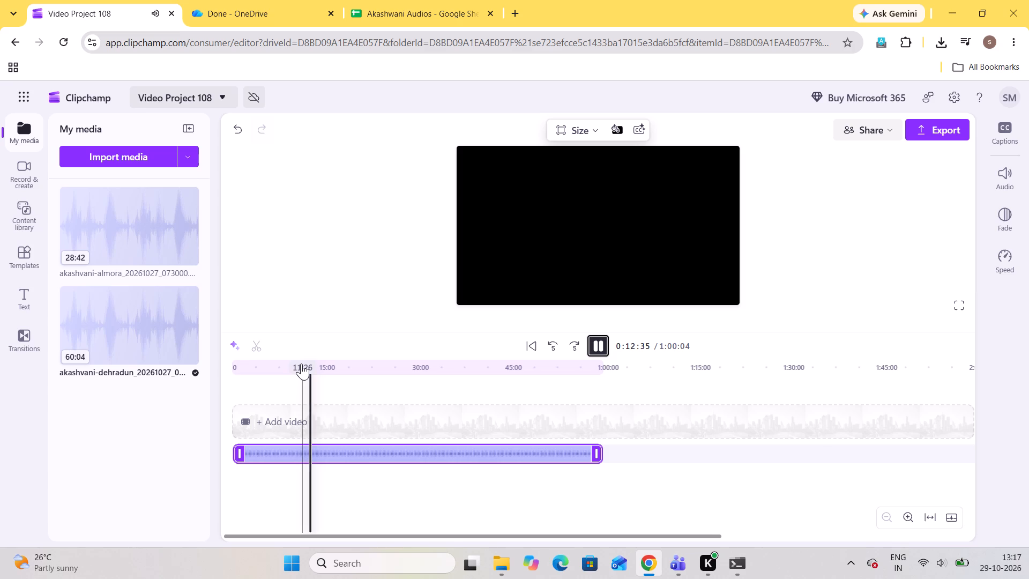
key("Right")
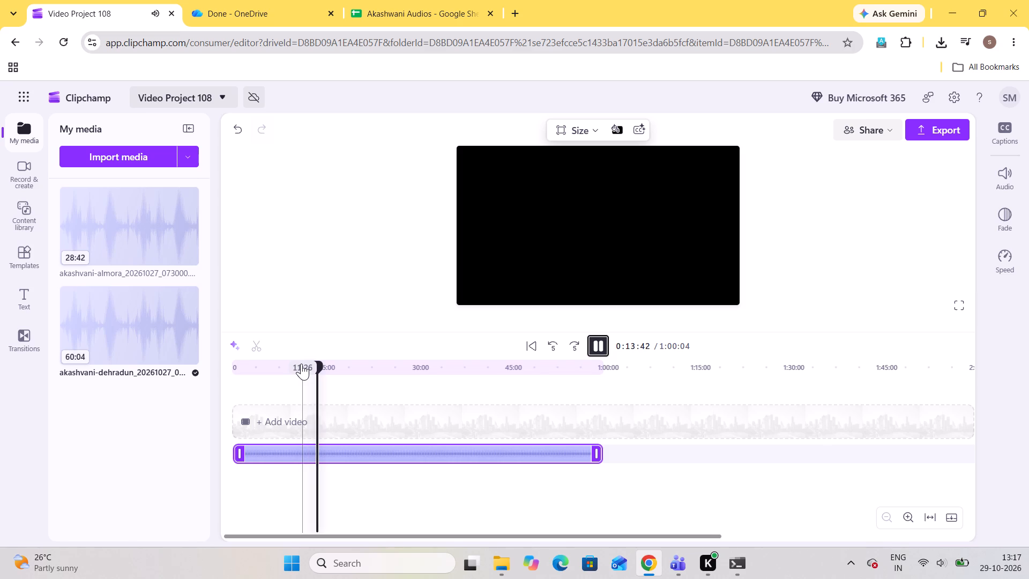
key("Right")
key("Right")
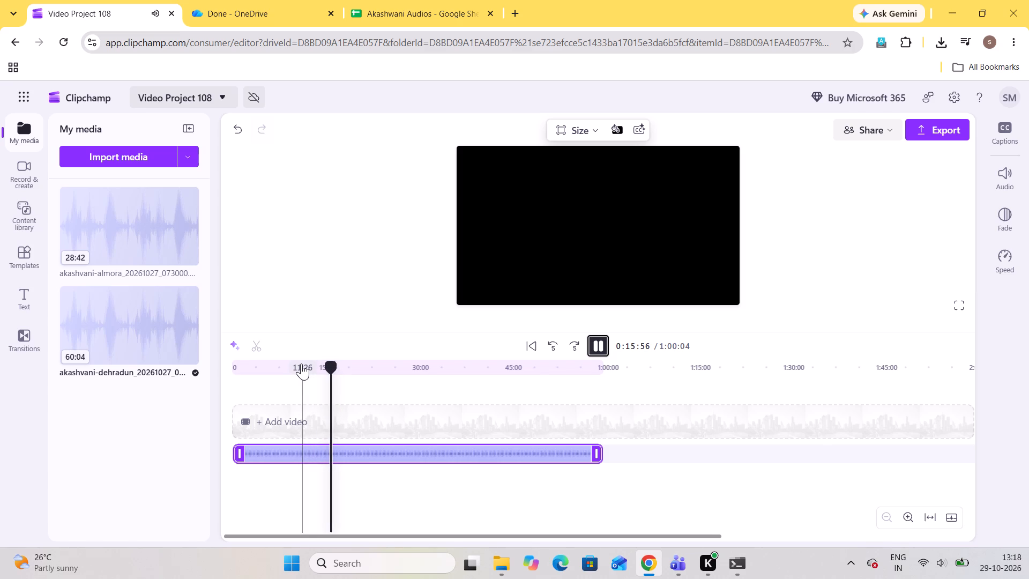
key("Right")
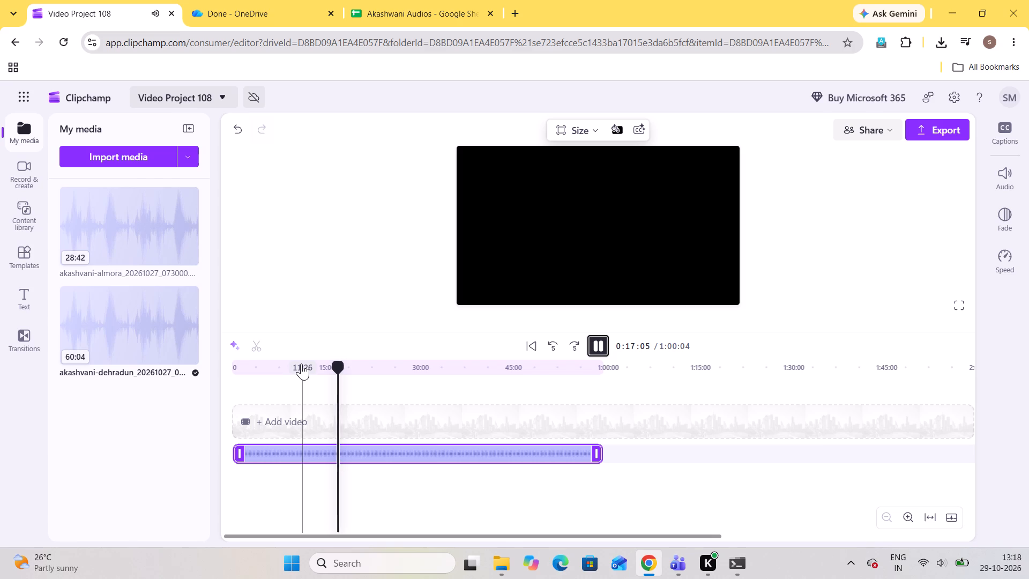
key("Right")
key("Left")
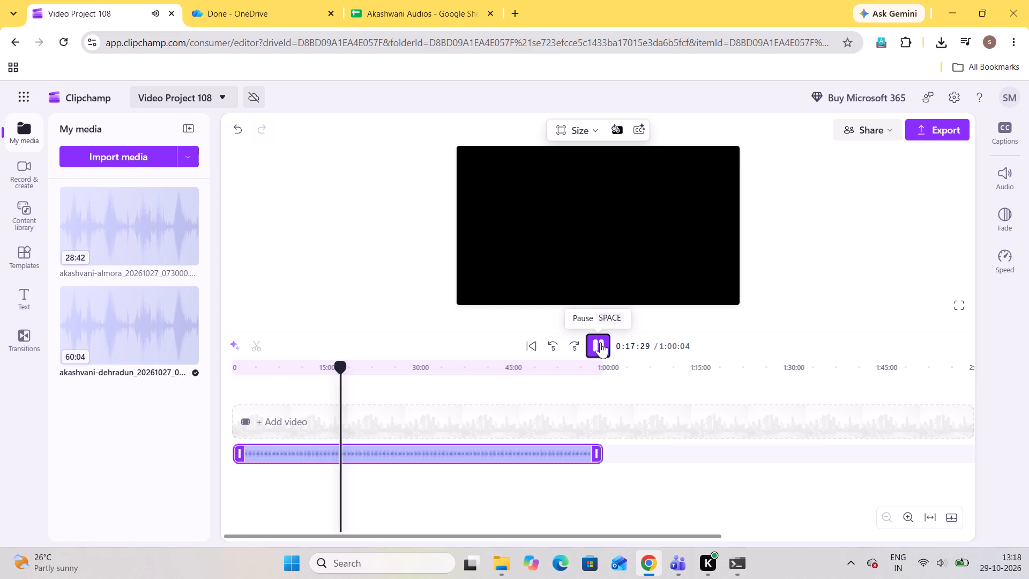
Replay the passage around 17:29 to pinpoint the cut, and split the akashvani-dehradun audio clip at 0:17:29.
left_click(554, 343)
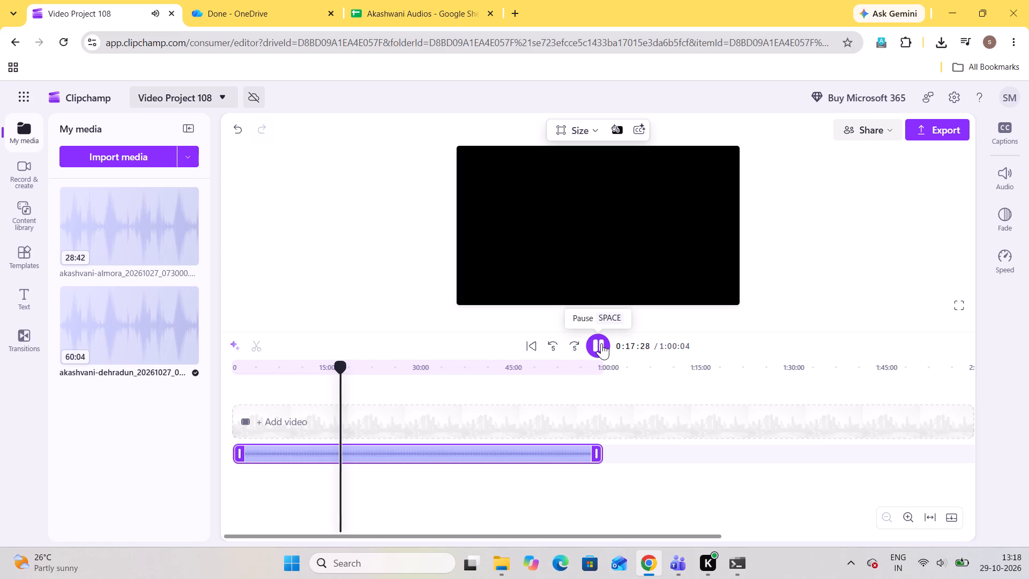
left_click(601, 343)
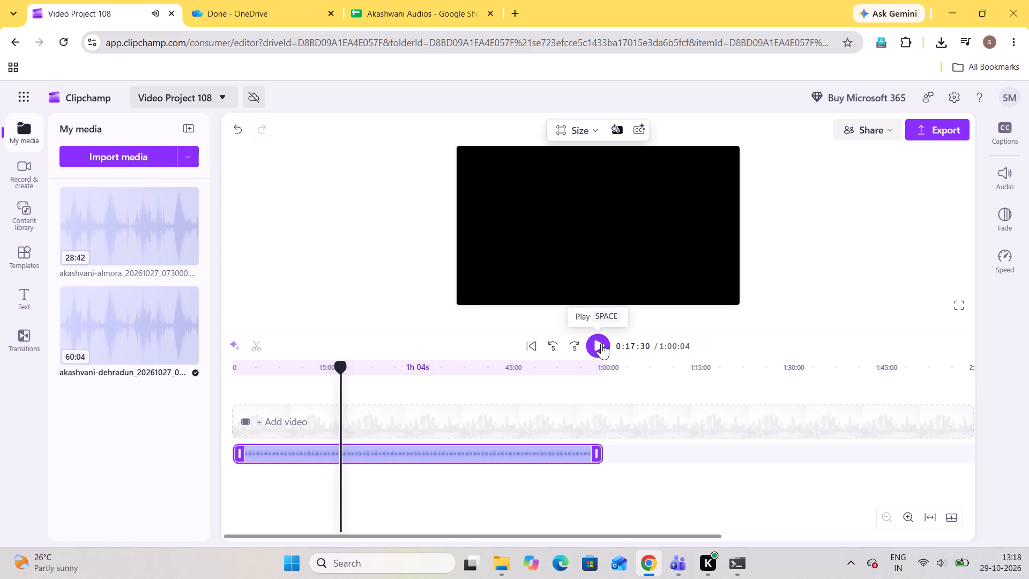
left_click(601, 343)
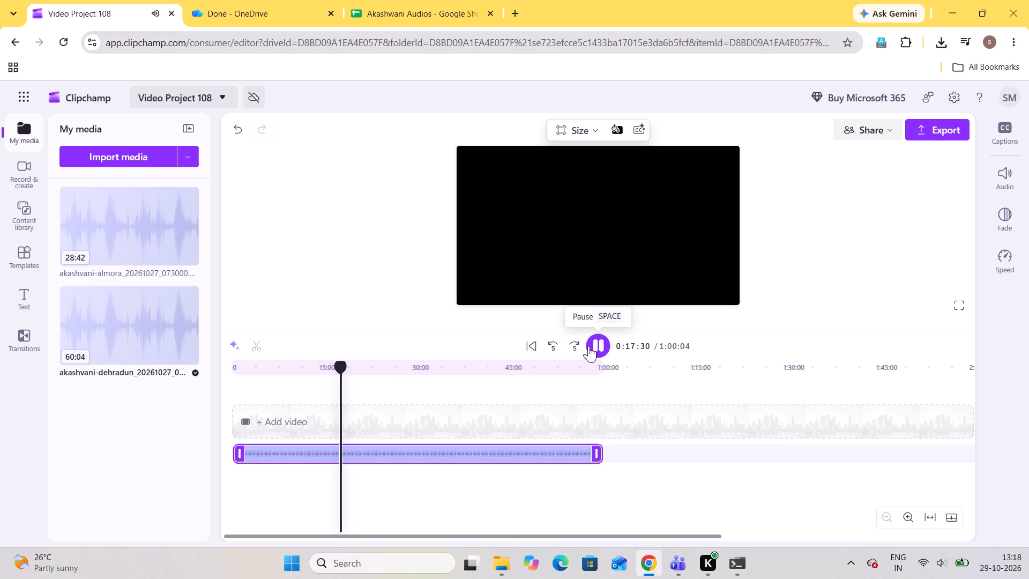
double_click(552, 346)
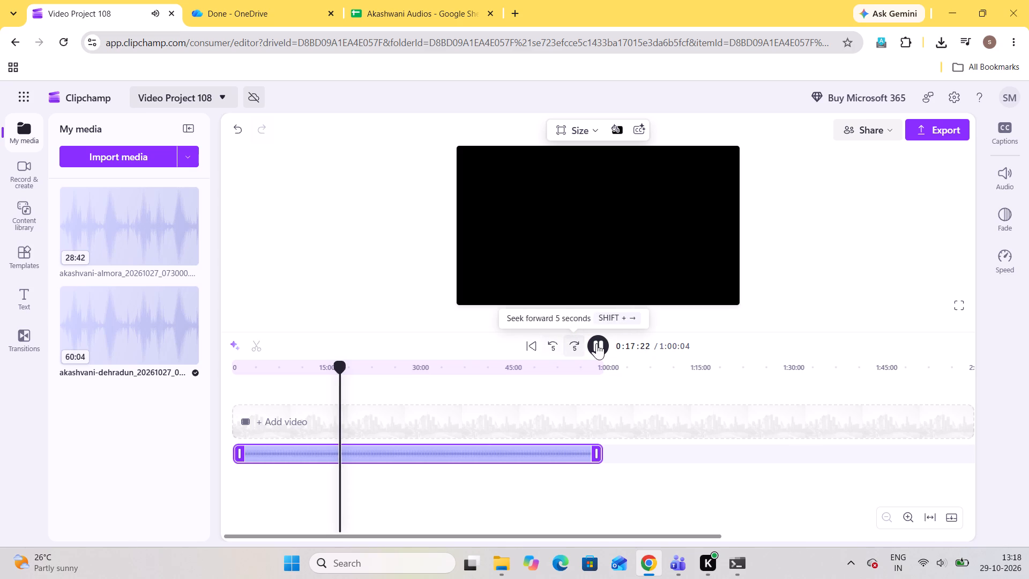
left_click(553, 349)
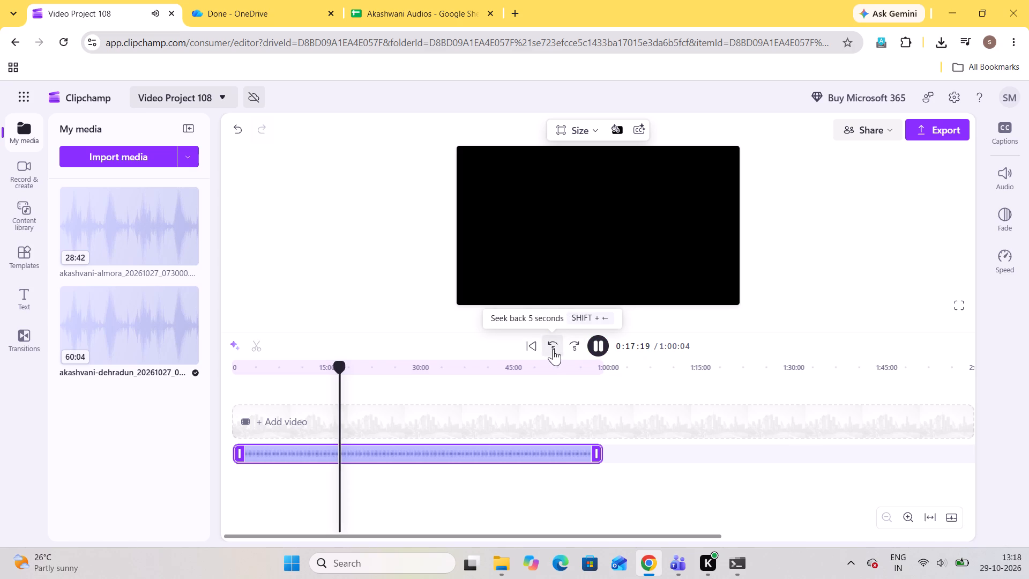
left_click(599, 348)
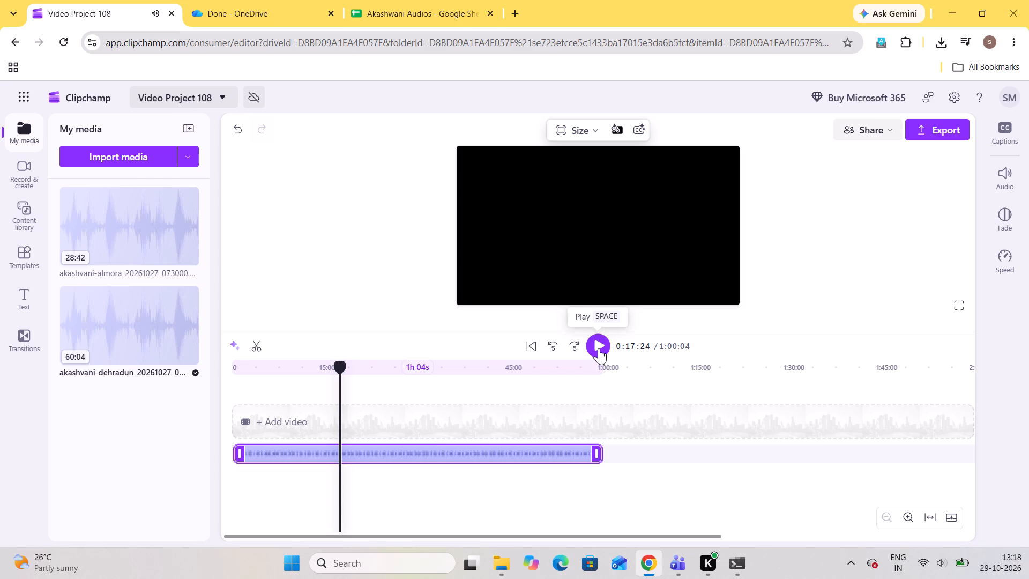
left_click(599, 348)
left_click(558, 348)
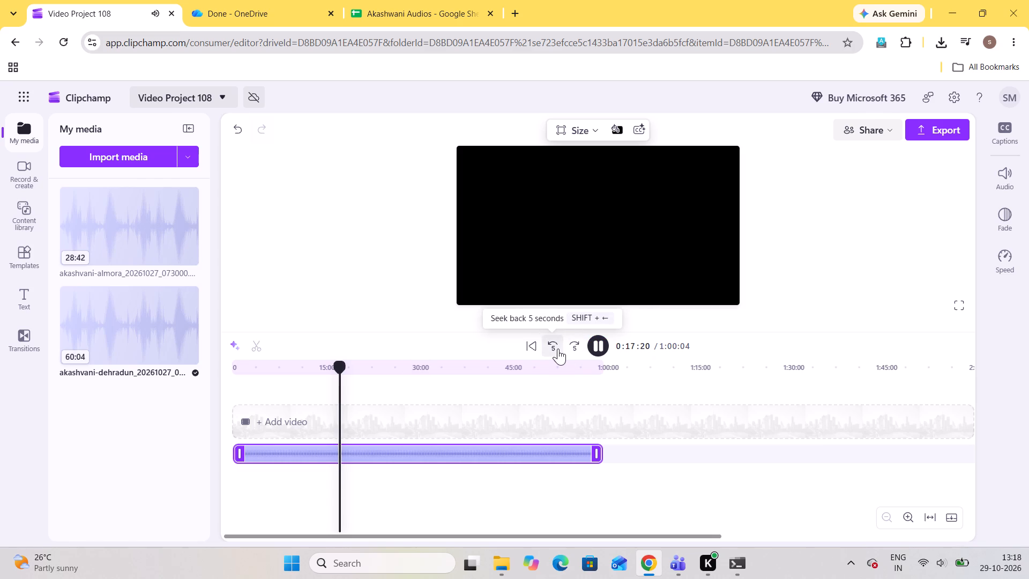
left_click(602, 345)
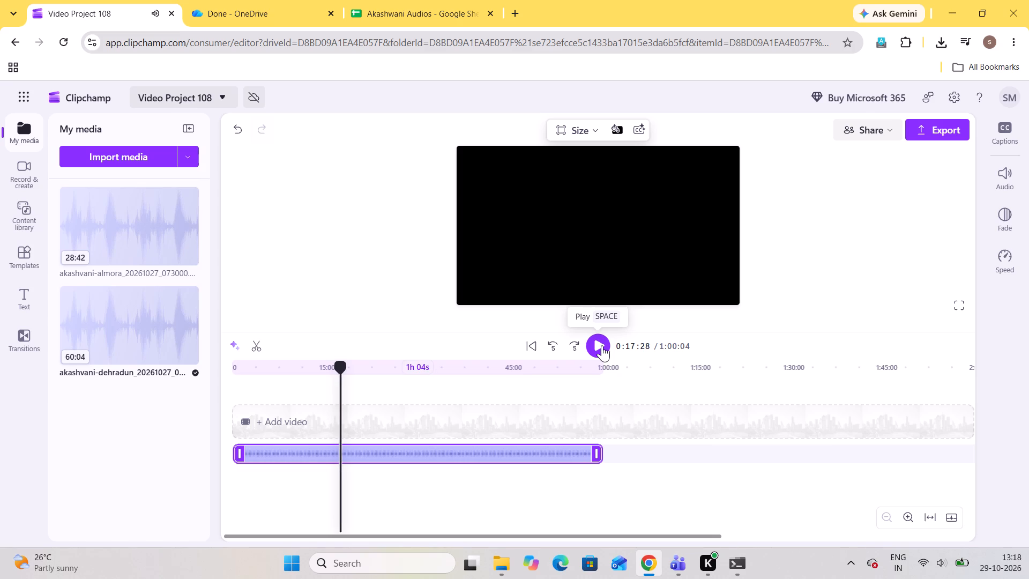
left_click(602, 345)
left_click(602, 345)
left_click(249, 344)
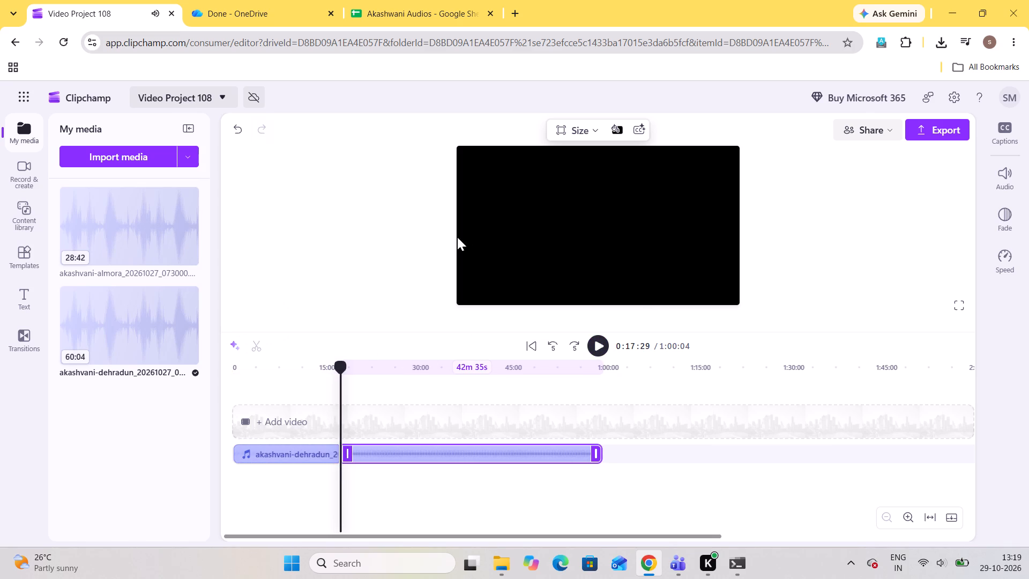
Replace the audio-only export's file name with "gadhwali-", the performer's name and a trailing hyphen, and close the export settings without exporting.
left_click(930, 130)
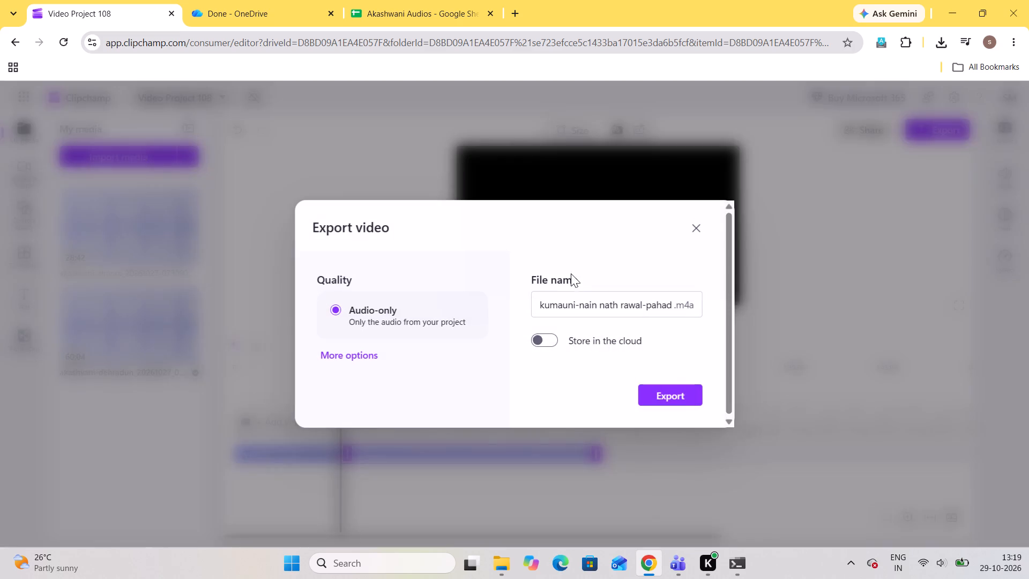
left_click_drag(579, 299, 830, 340)
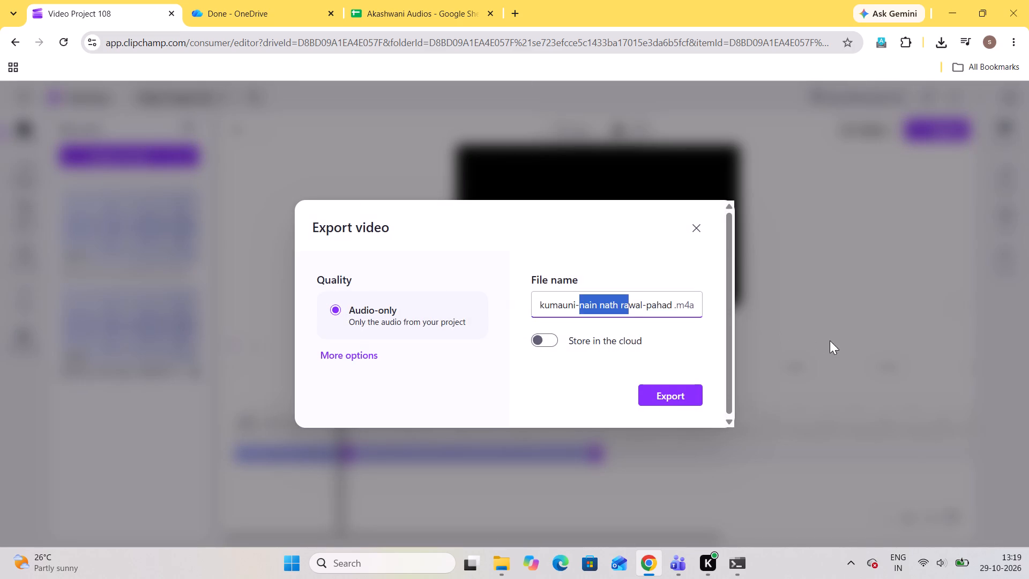
left_click_drag(830, 340, 845, 340)
key("BackSpace")
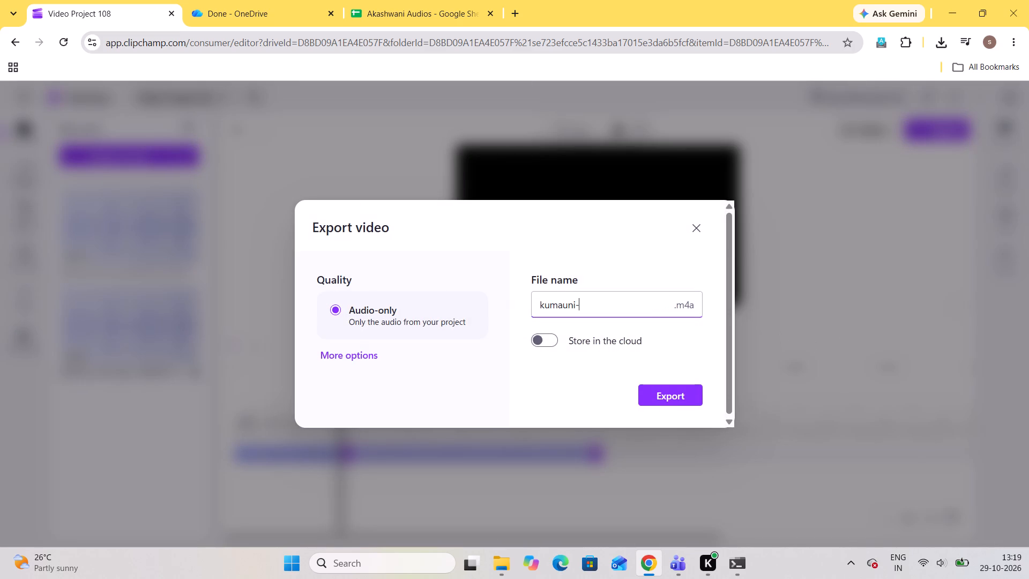
key("BackSpace")
key("BackSpace")
key("BackSpace")
key("BackSpace")
key("BackSpace")
key("BackSpace")
key("BackSpace")
key("BackSpace")
key("BackSpace")
key("BackSpace")
key("BackSpace")
key("BackSpace")
key("BackSpace")
key("BackSpace")
key("BackSpace")
key("BackSpace")
key("BackSpace")
type("gadhwali")
type("-santosh")
key("space")
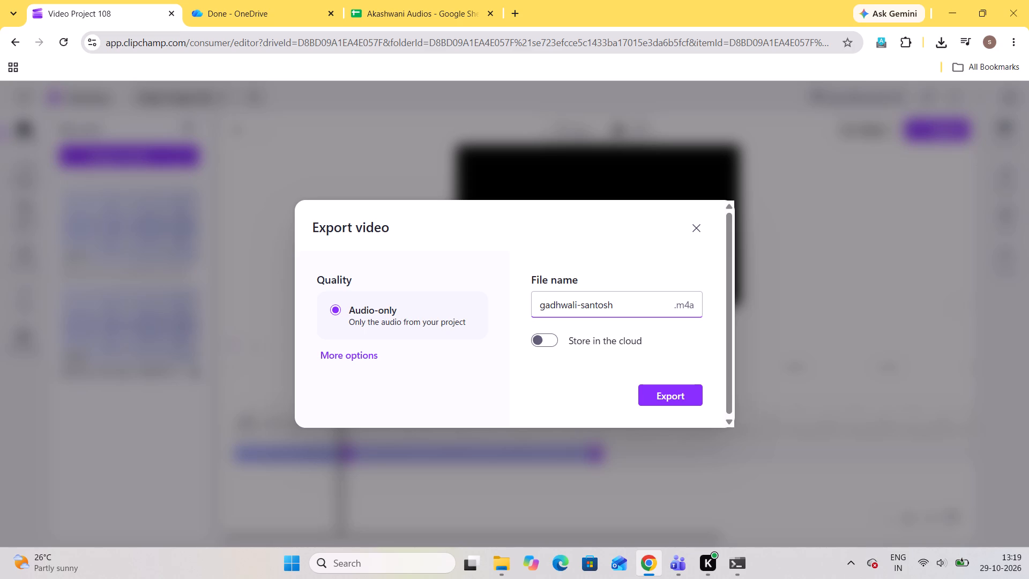
type("khetwal")
key("minus")
left_click(816, 122)
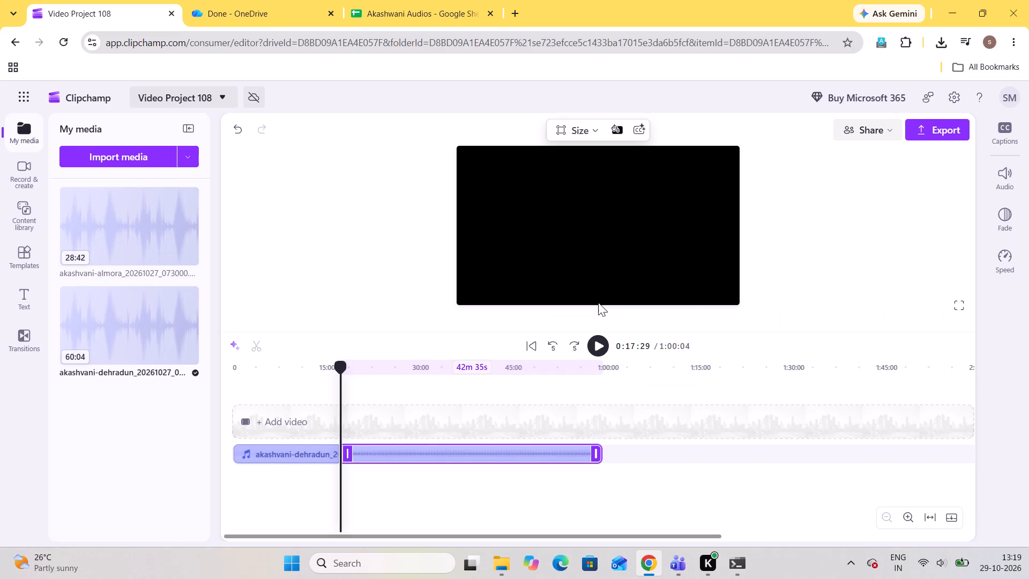
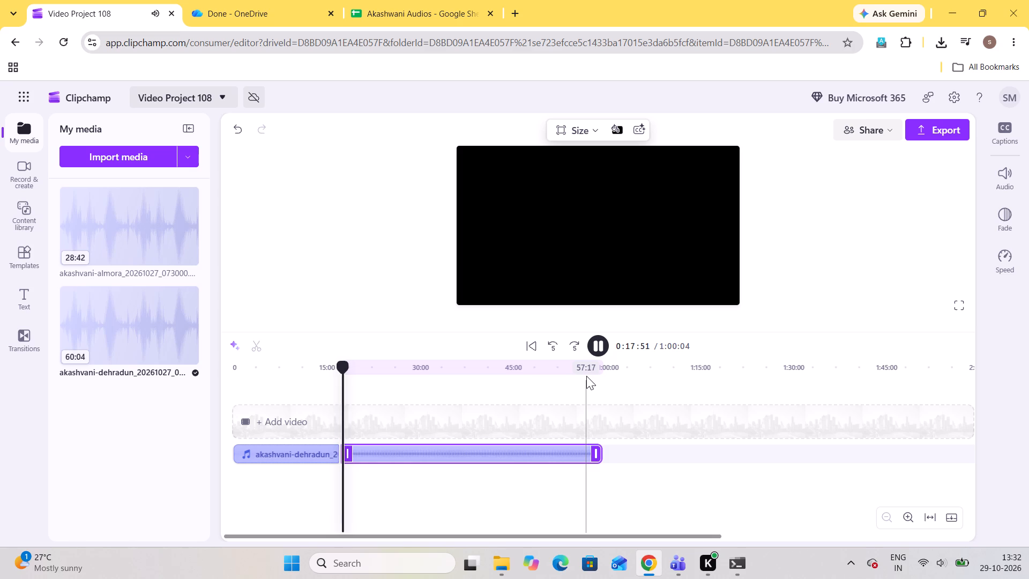
Append "paki jali kela" to the audio-only export's file name and close the export settings without exporting.
left_click(917, 131)
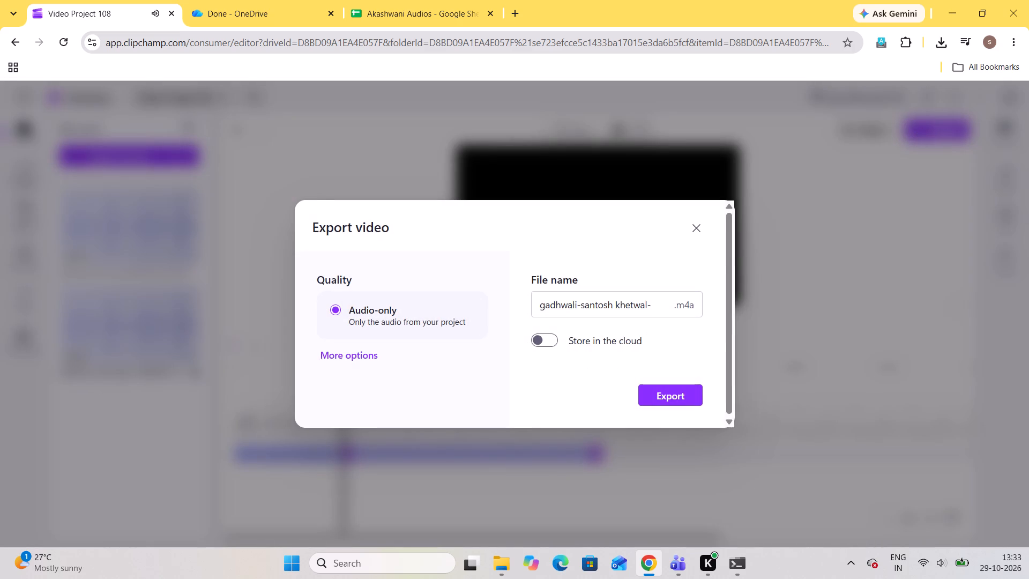
left_click(656, 297)
type("paki ja")
type("li kela")
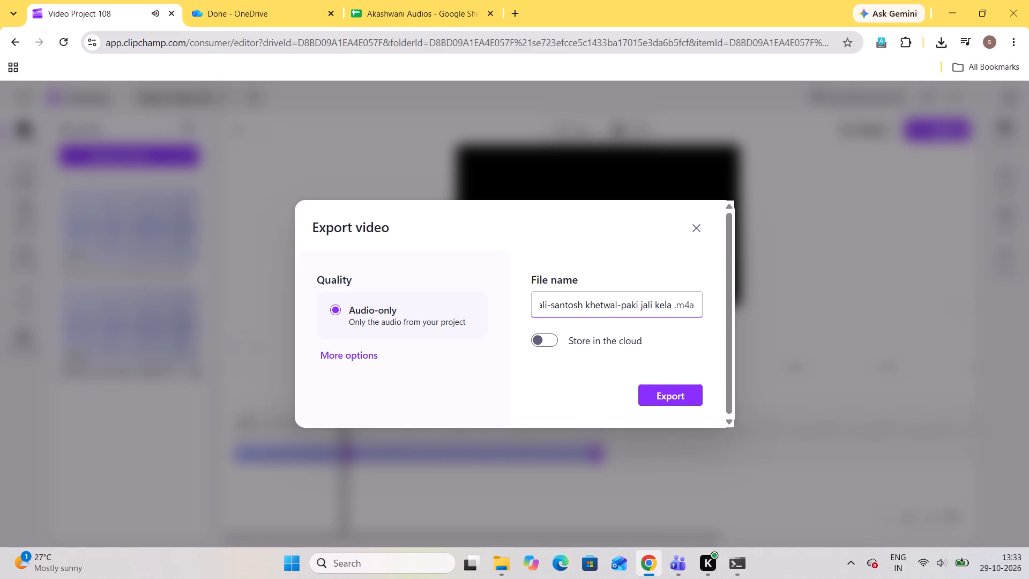
left_click(510, 109)
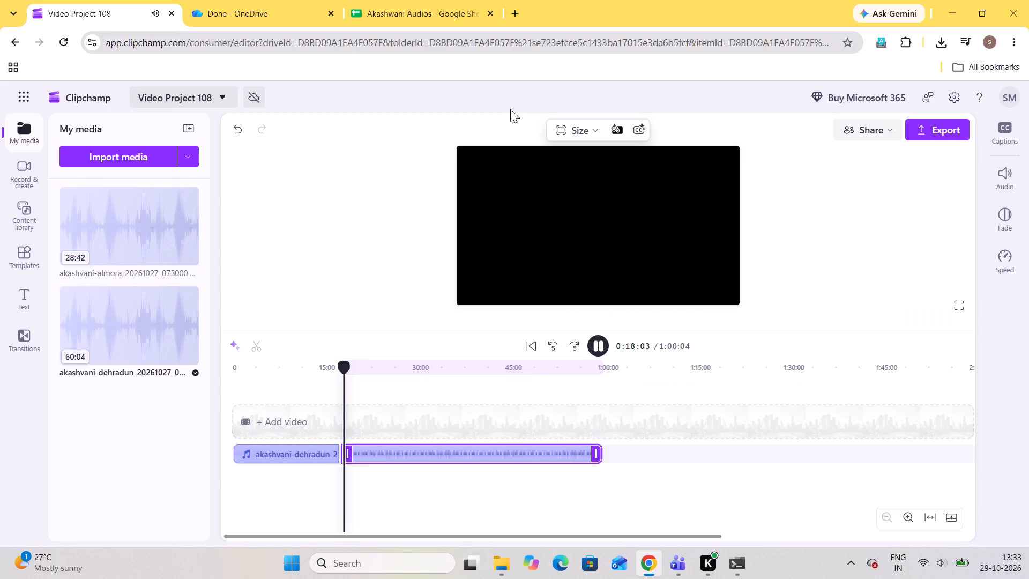
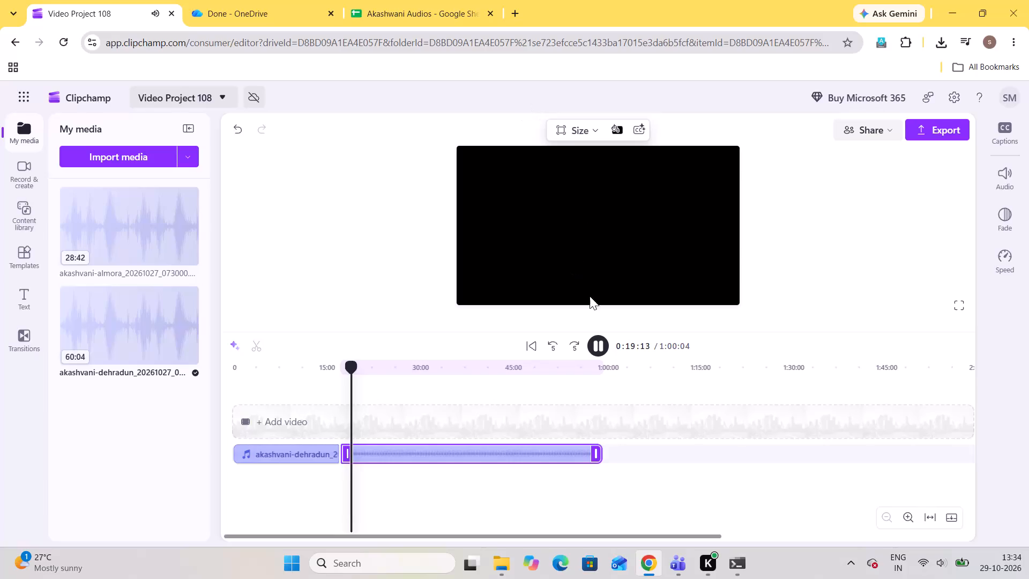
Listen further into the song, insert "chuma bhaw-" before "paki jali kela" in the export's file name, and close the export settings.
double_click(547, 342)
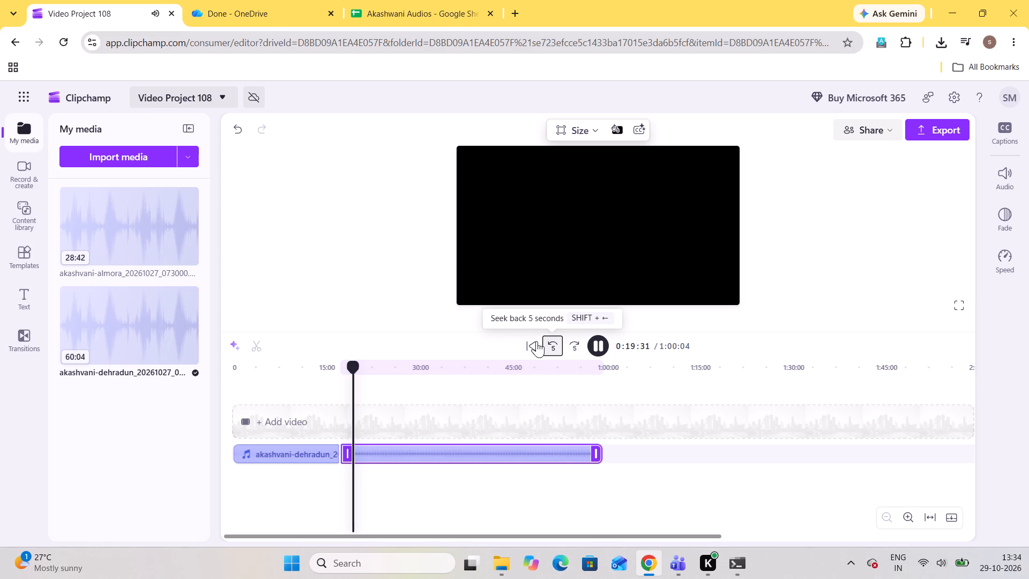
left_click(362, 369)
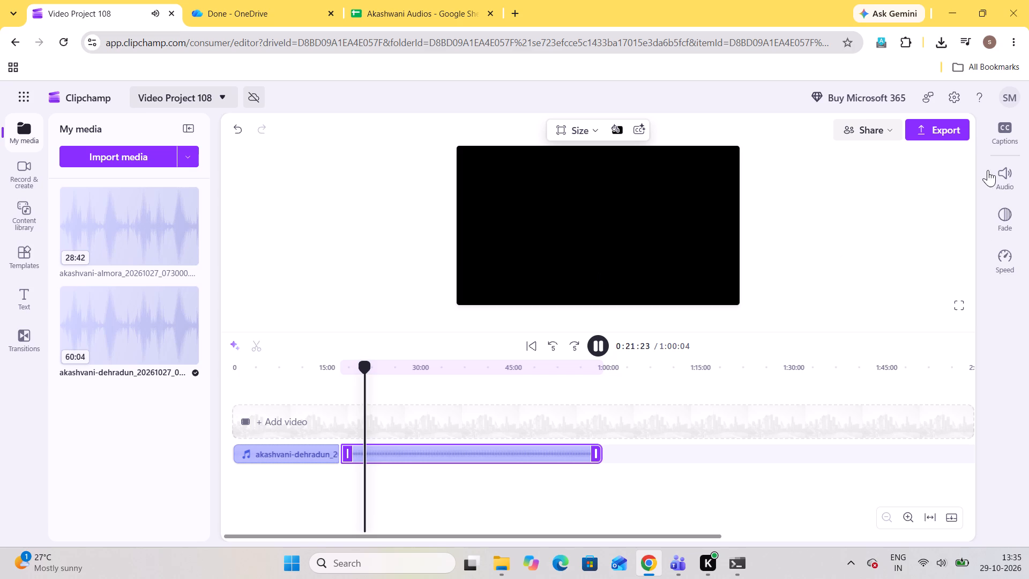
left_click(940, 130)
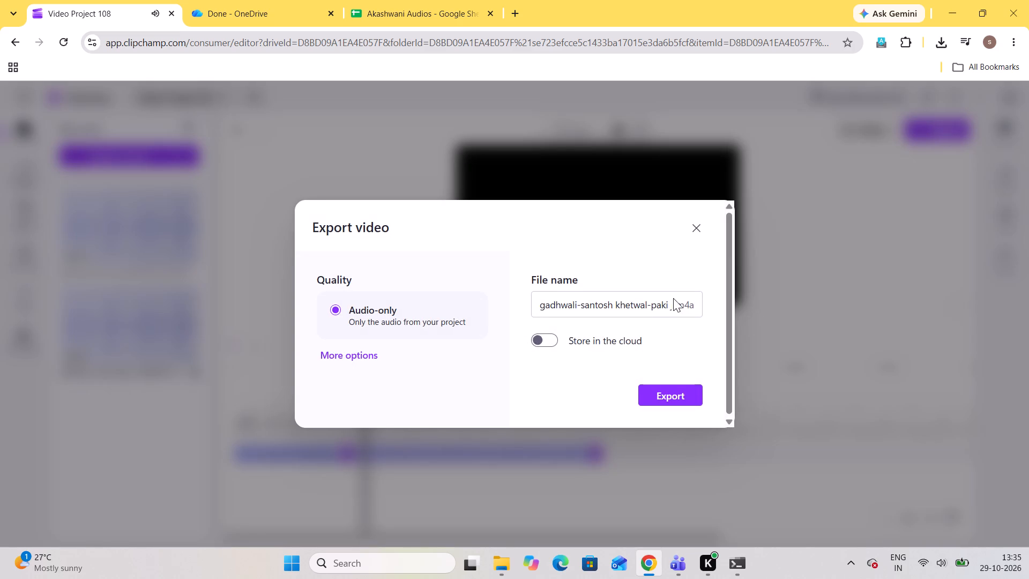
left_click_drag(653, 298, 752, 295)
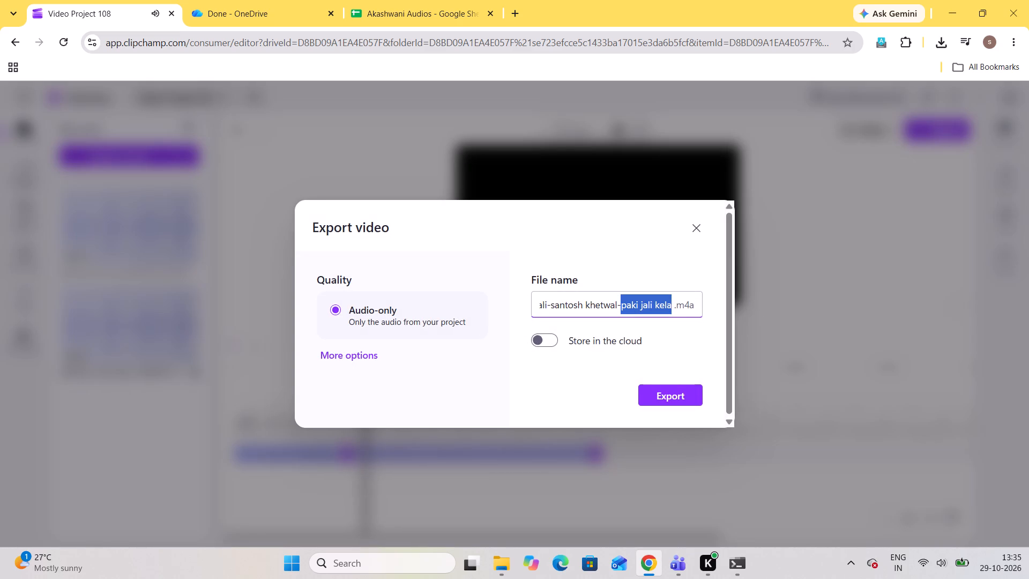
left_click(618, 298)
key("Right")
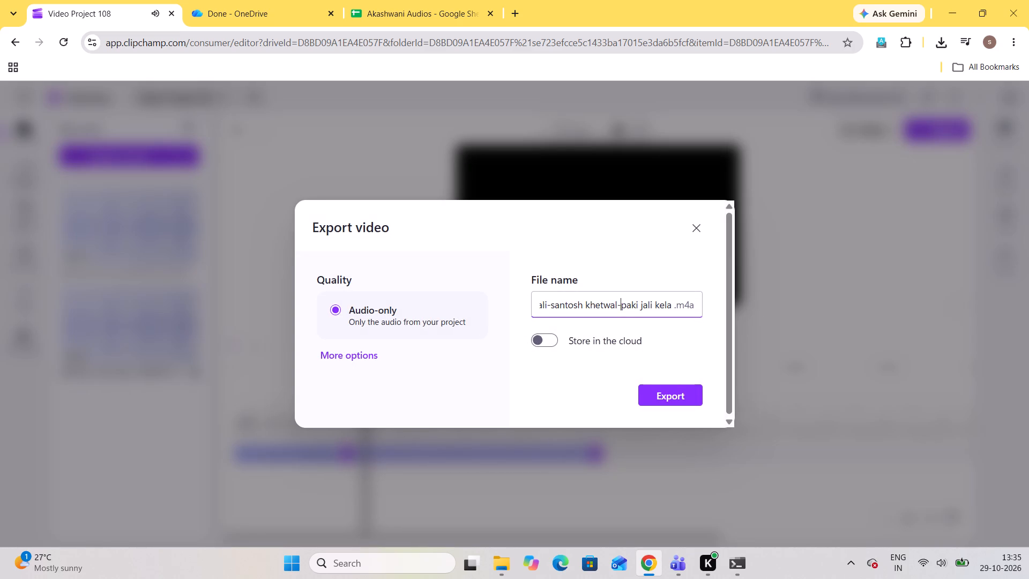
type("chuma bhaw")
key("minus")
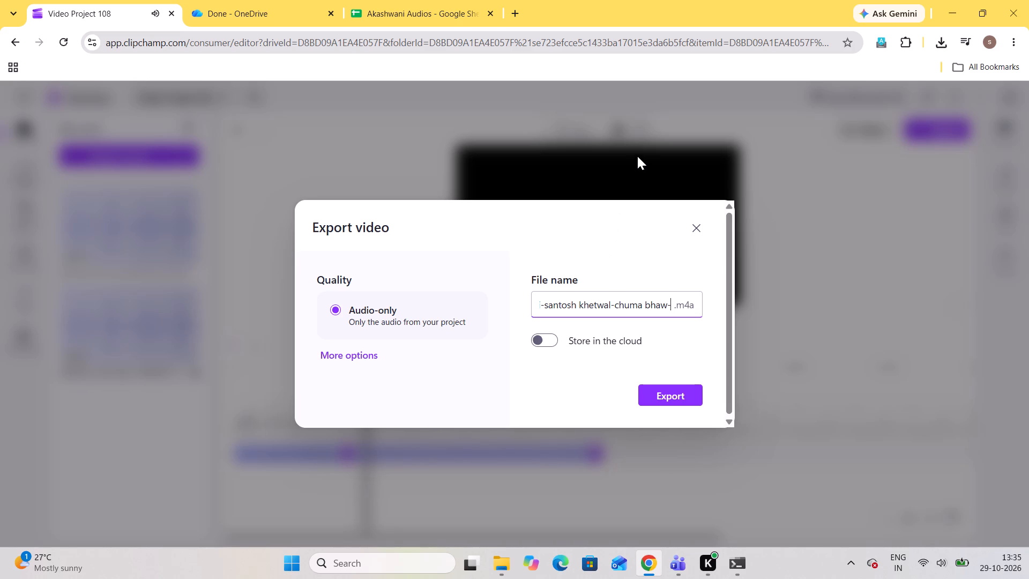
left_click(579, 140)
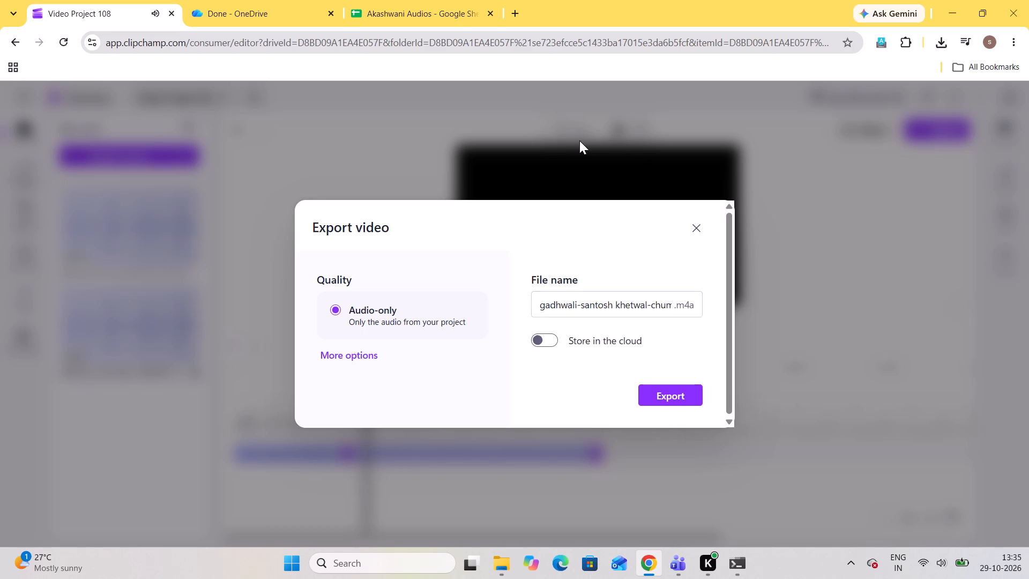
Locate the song's end in the Dehradun recording, pause there, and split the audio clip at about 23:19.
double_click(558, 347)
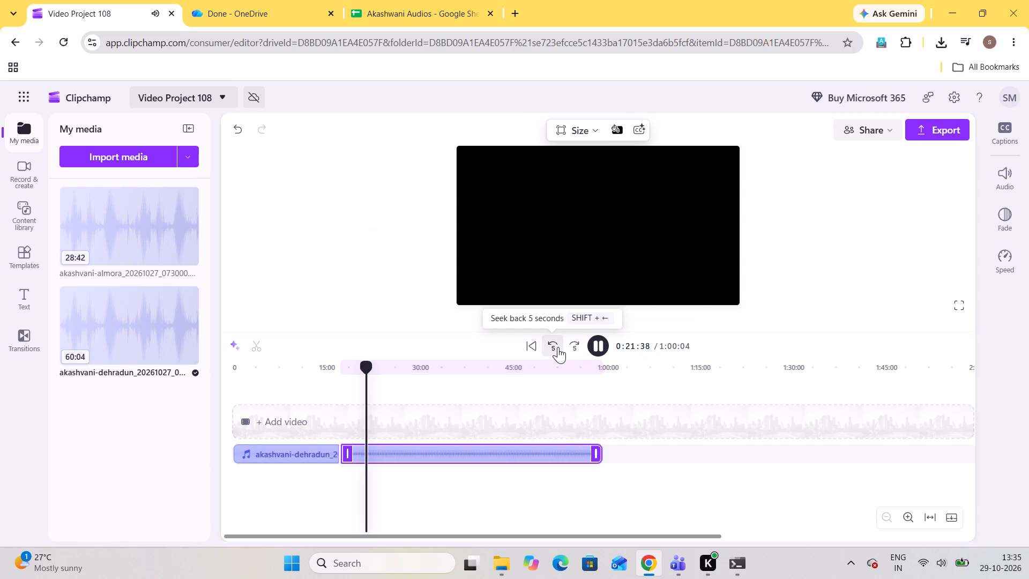
key("Right")
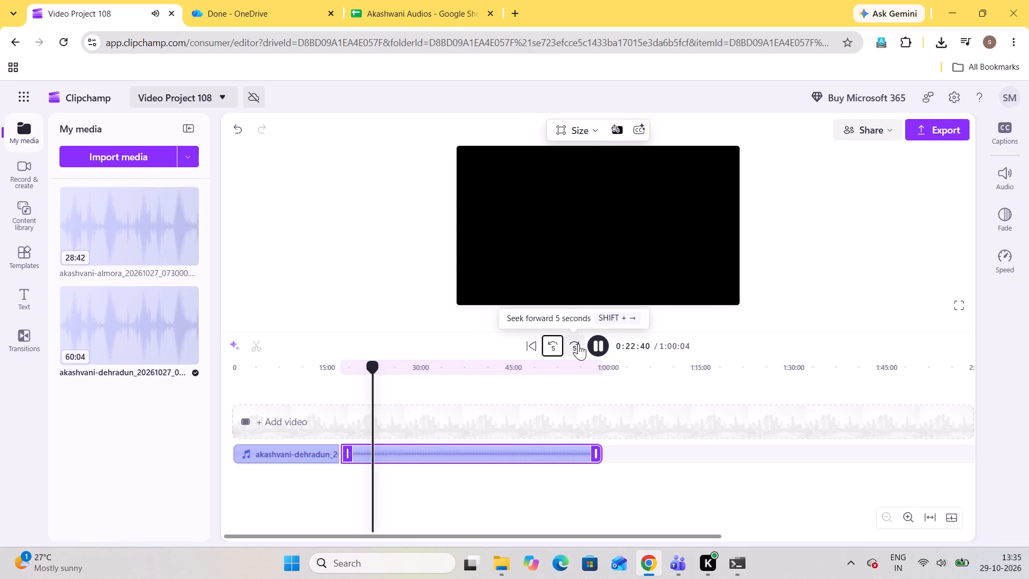
key("Right")
key("Left")
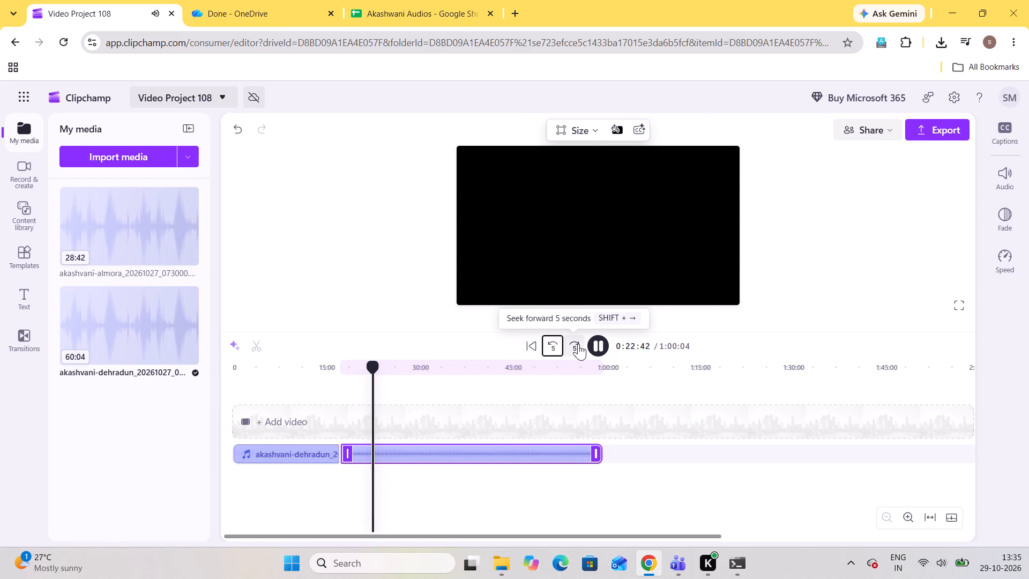
triple_click(579, 342)
triple_click(579, 342)
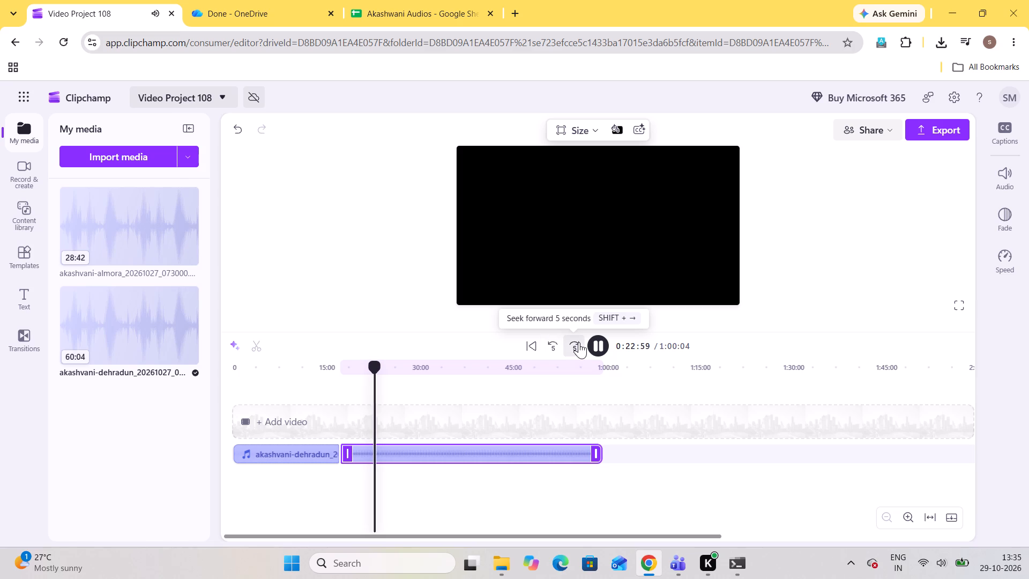
double_click(579, 342)
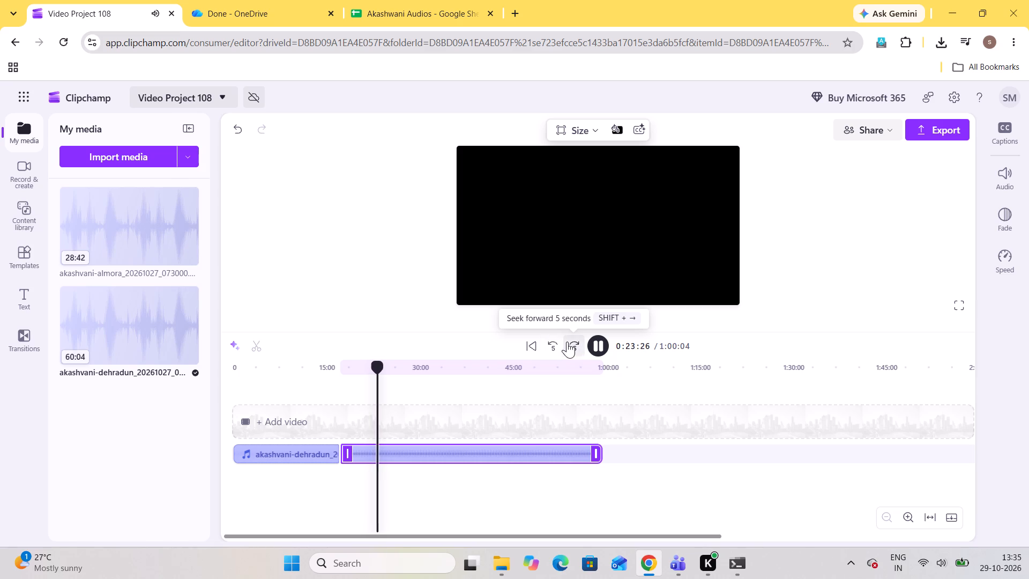
double_click(552, 344)
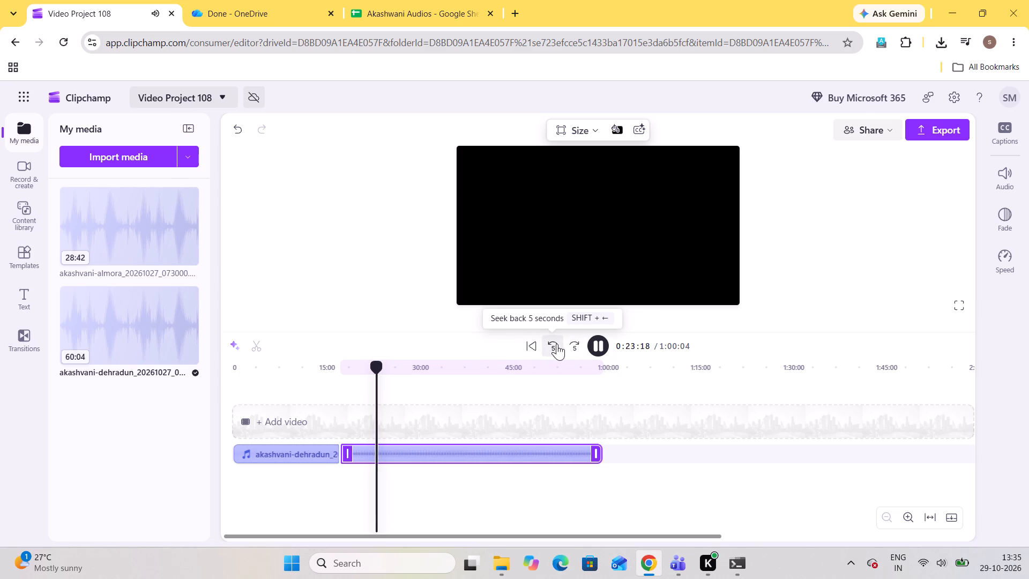
left_click(597, 345)
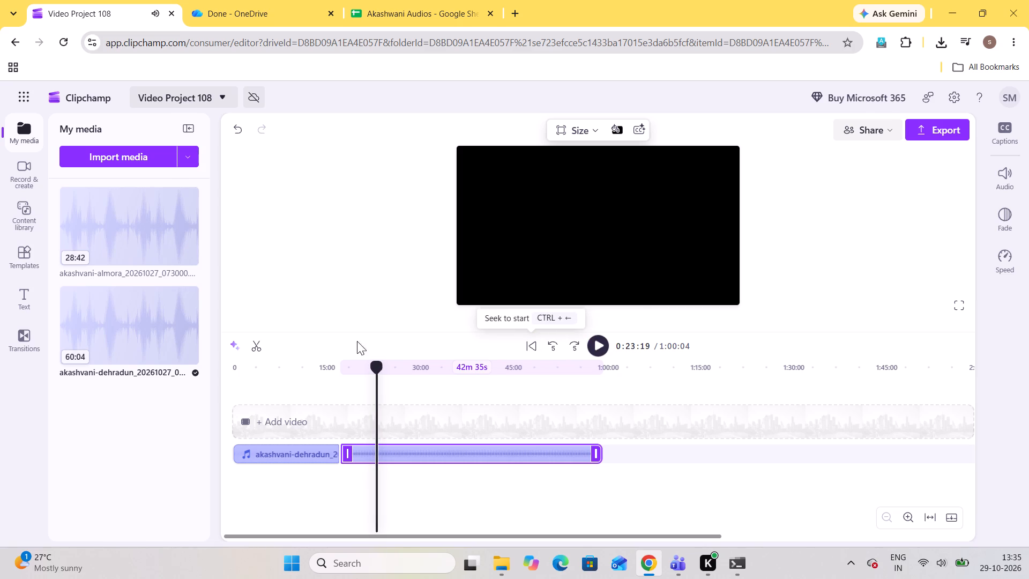
left_click(258, 339)
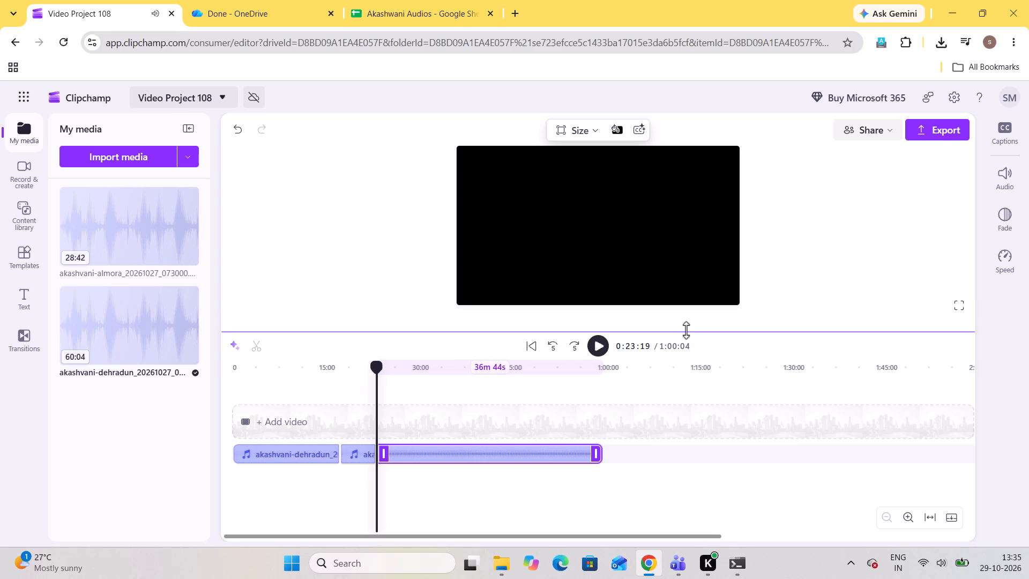
Replay the opening of the song segment between the two cuts, around 18:27 to 19:19, to listen to its words.
left_click(595, 345)
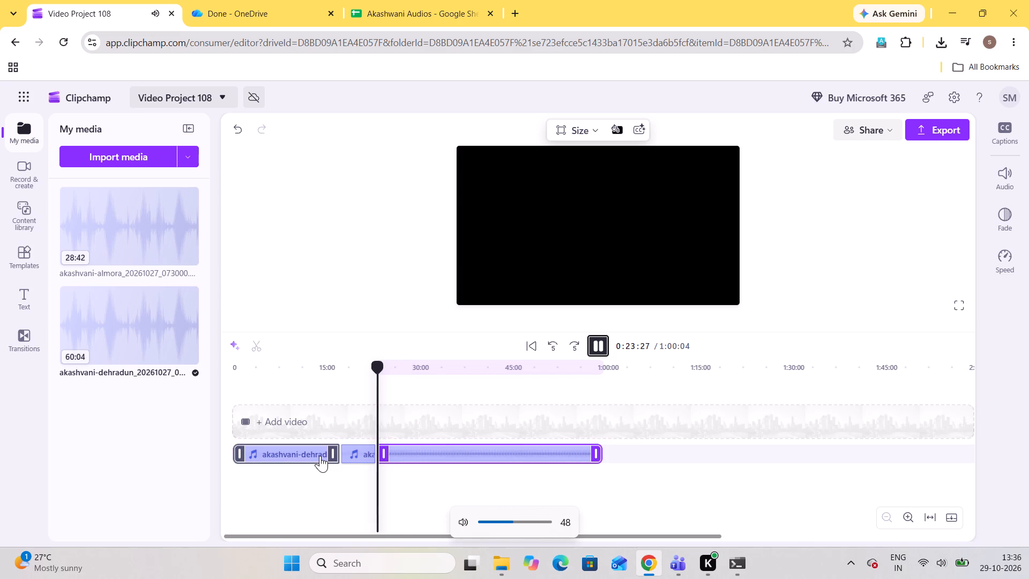
left_click_drag(377, 367, 352, 367)
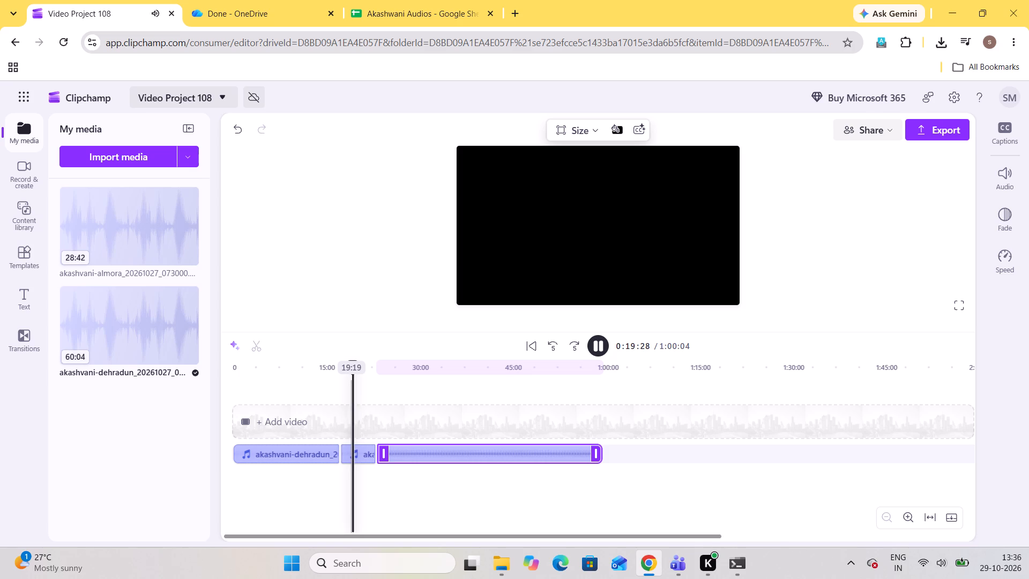
left_click(347, 363)
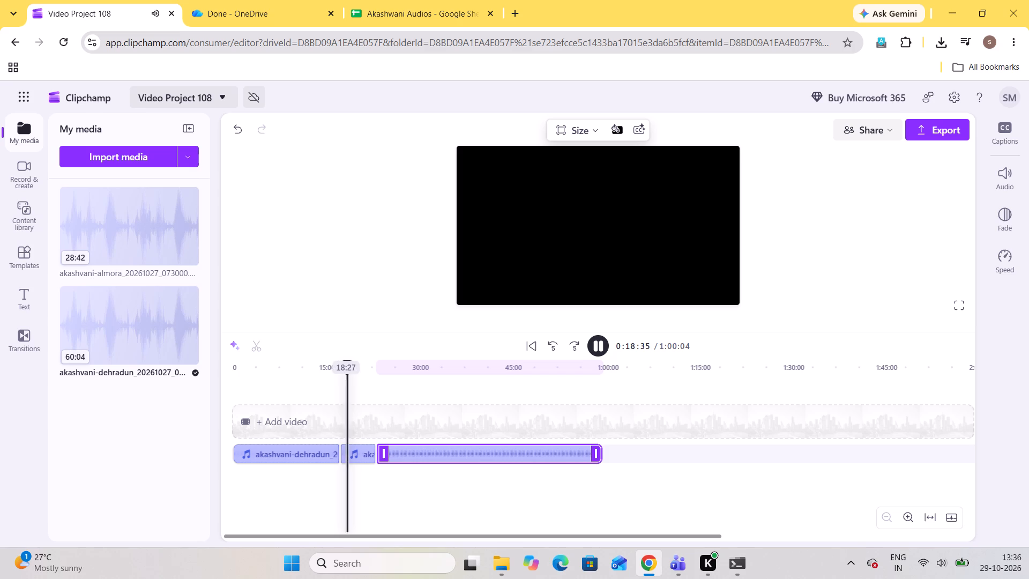
left_click(345, 361)
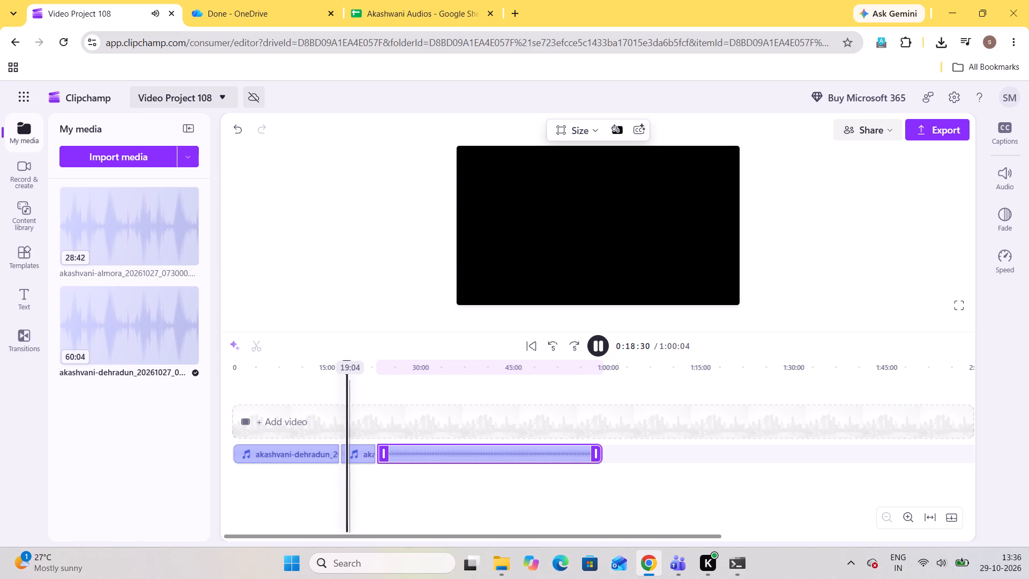
left_click(350, 361)
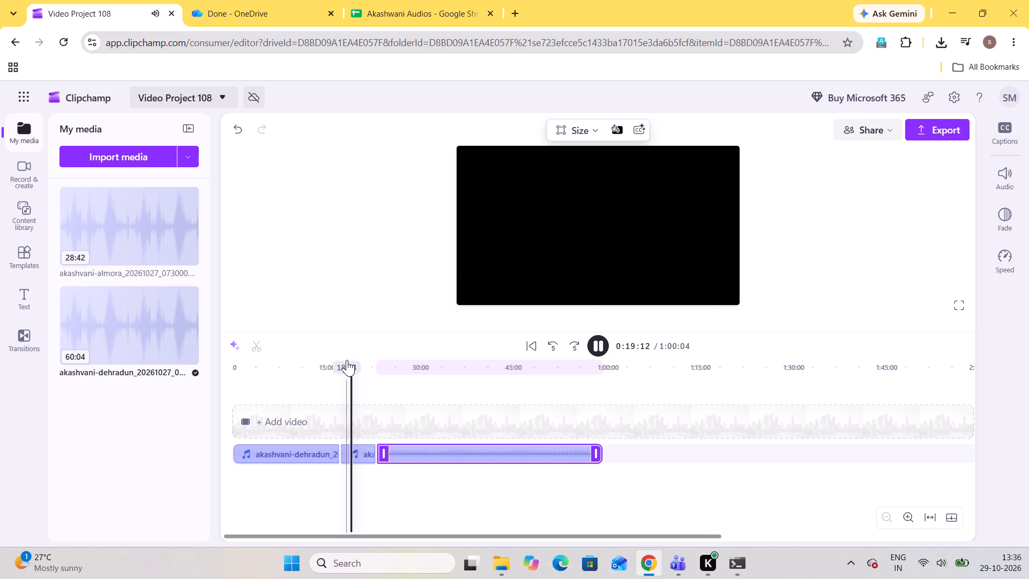
left_click(347, 360)
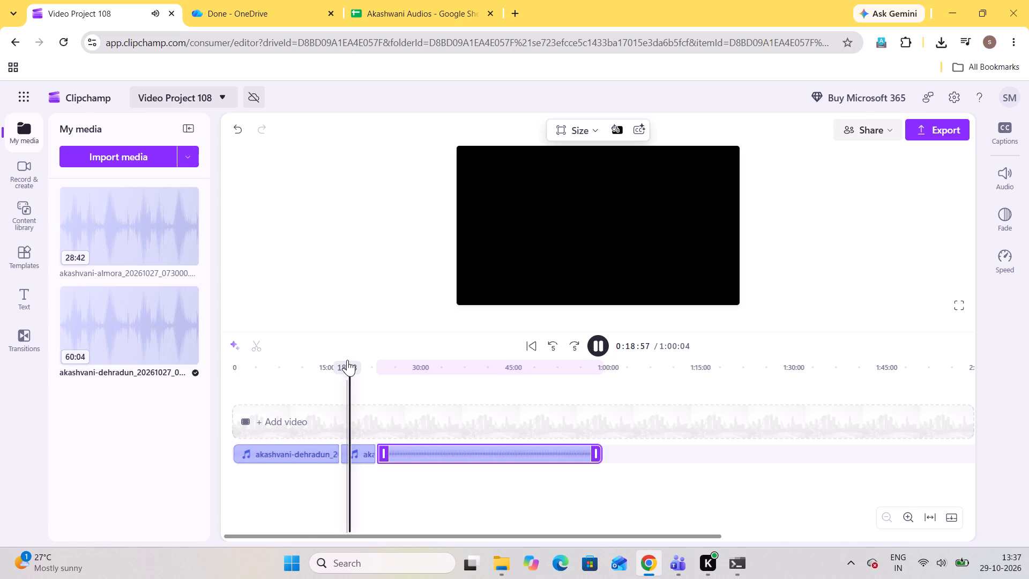
Replace "chuma bhaw-paki jali kela" in the audio-only export's file name with "makardi ko" and close the export settings.
left_click(913, 128)
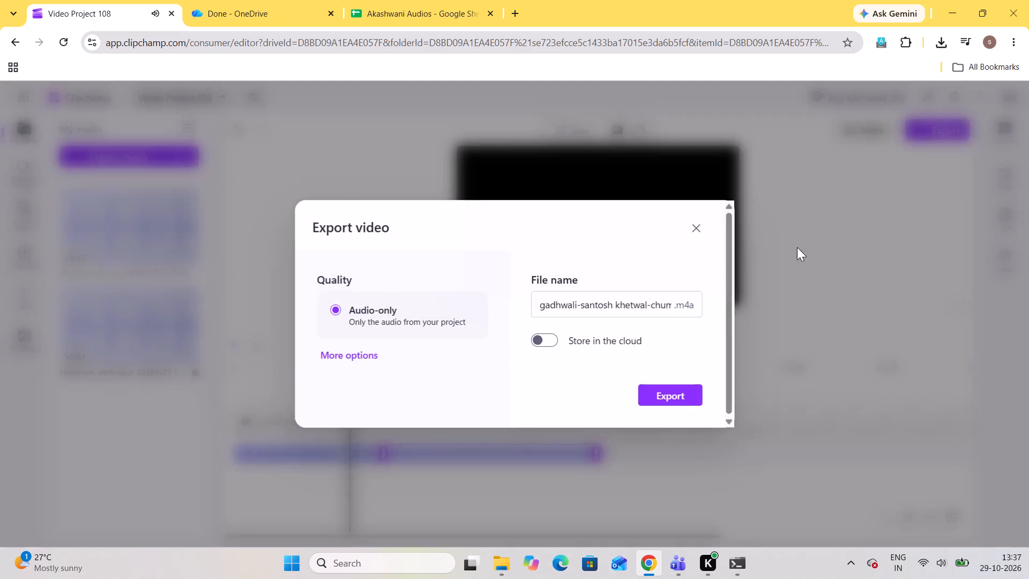
left_click_drag(652, 303, 790, 322)
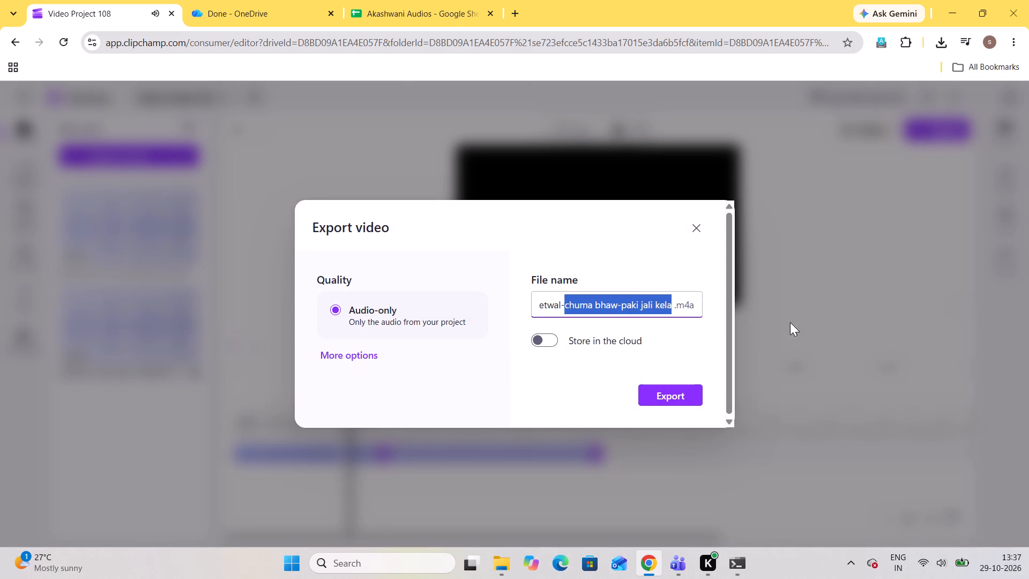
left_click_drag(790, 322, 844, 328)
key("BackSpace")
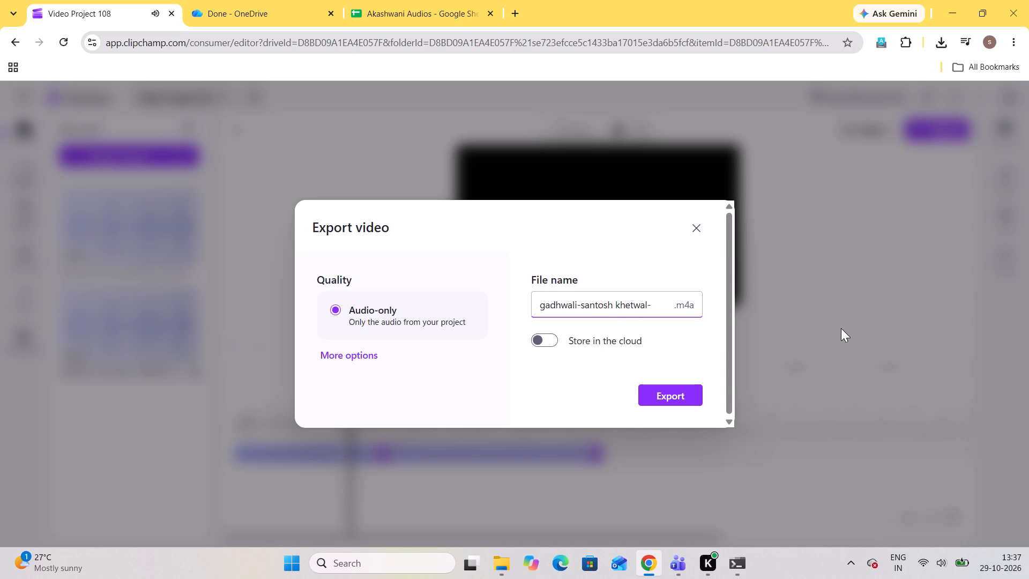
type("mar")
key("BackSpace")
type("kar")
type("di kp")
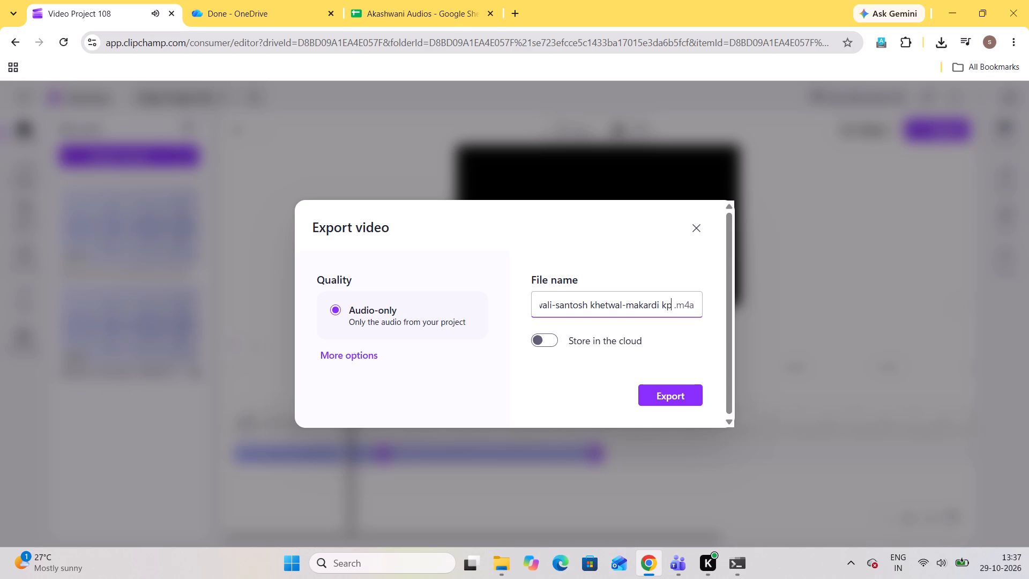
key("BackSpace")
key("o")
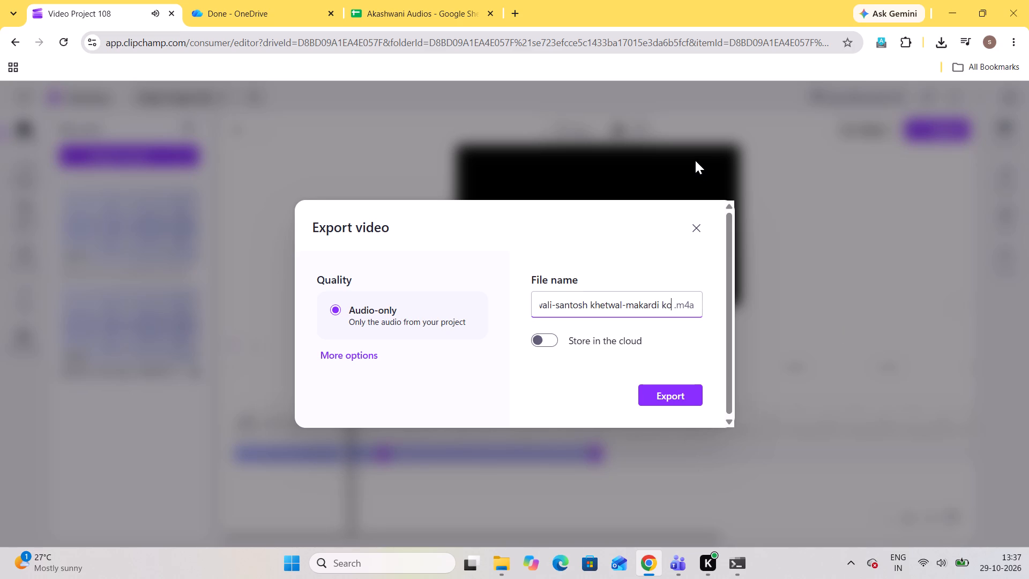
left_click(695, 160)
Replay the last few seconds, append " mela" to the end of the export's file name, and close the export settings.
triple_click(549, 342)
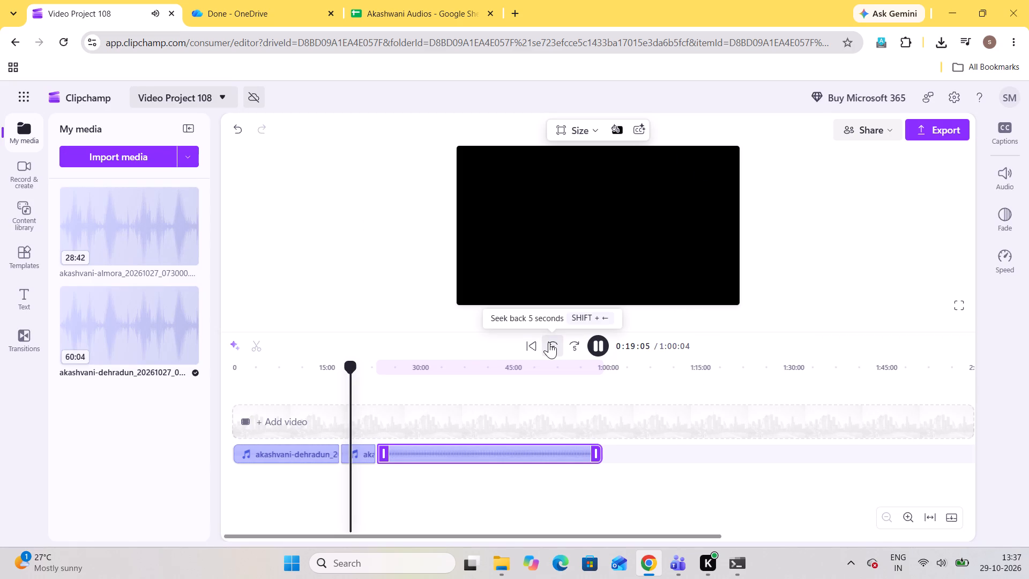
left_click(932, 132)
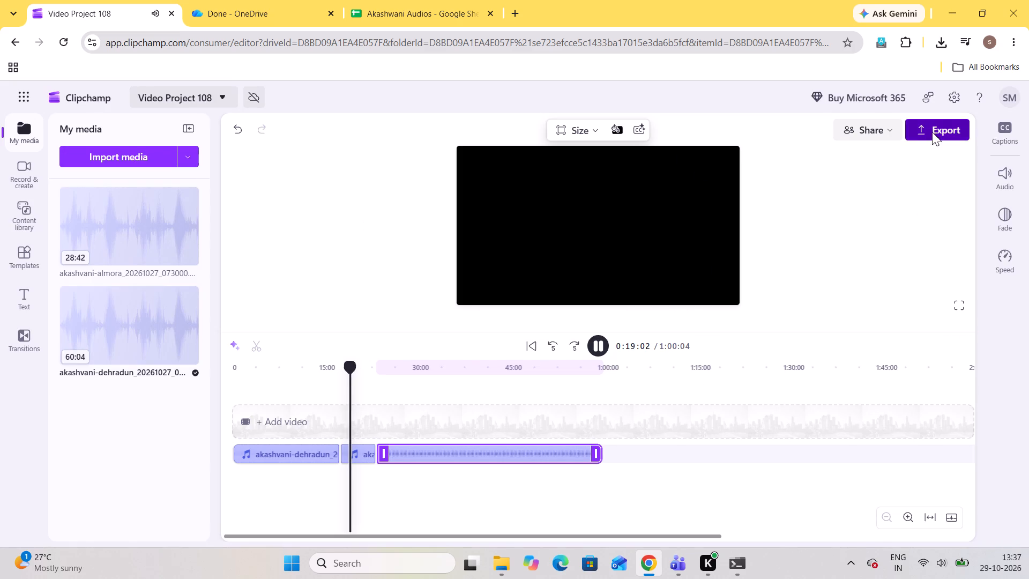
left_click(639, 295)
key("Right")
key("Right")
key("Right")
key("Right")
key("Right")
key("Right")
key("Right")
key("Right")
key("Right")
key("Right")
key("Right")
key("Right")
key("Right")
key("Right")
key("Right")
key("Right")
key("Right")
key("Right")
key("Right")
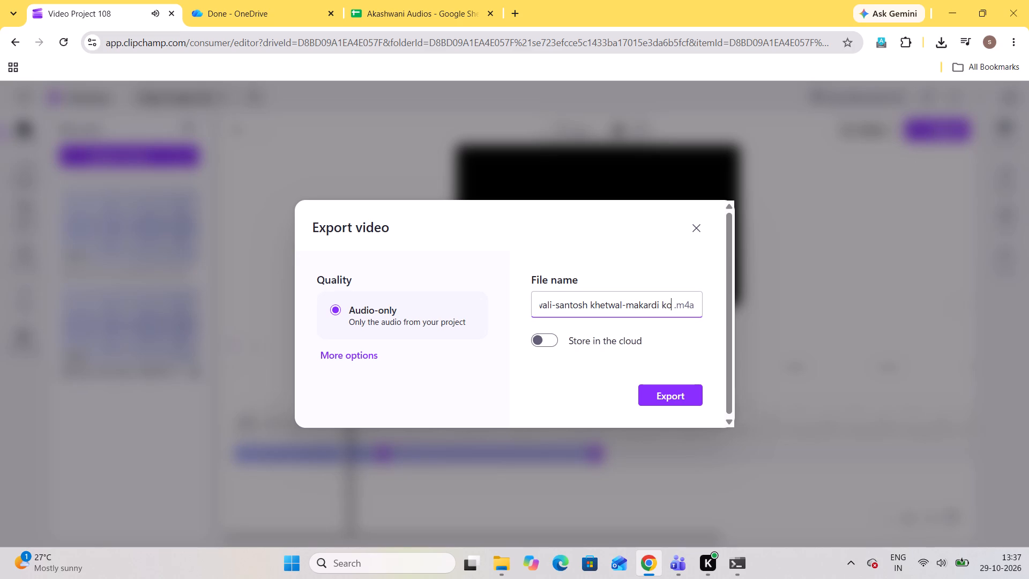
key("space")
type("mela")
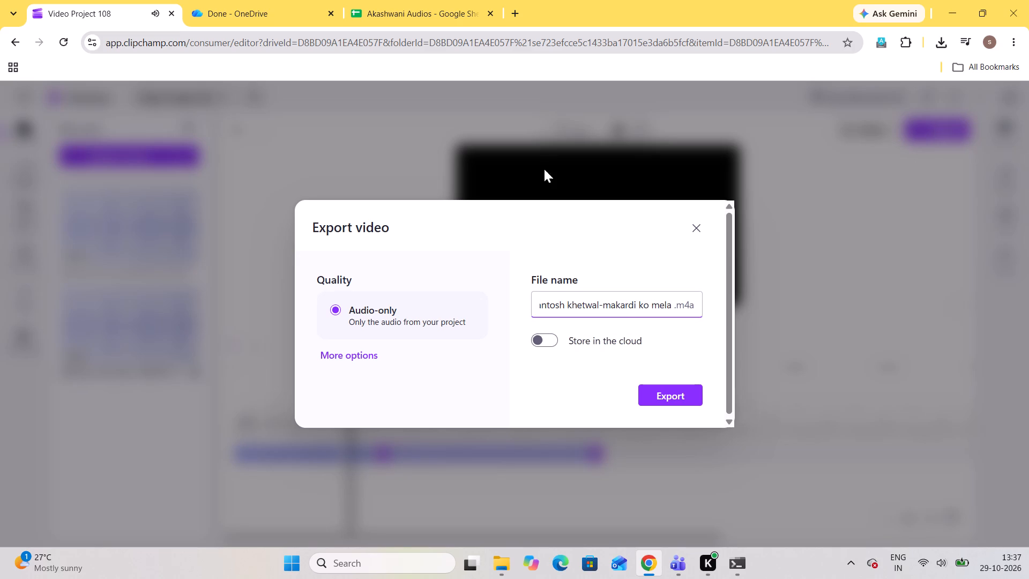
left_click(533, 149)
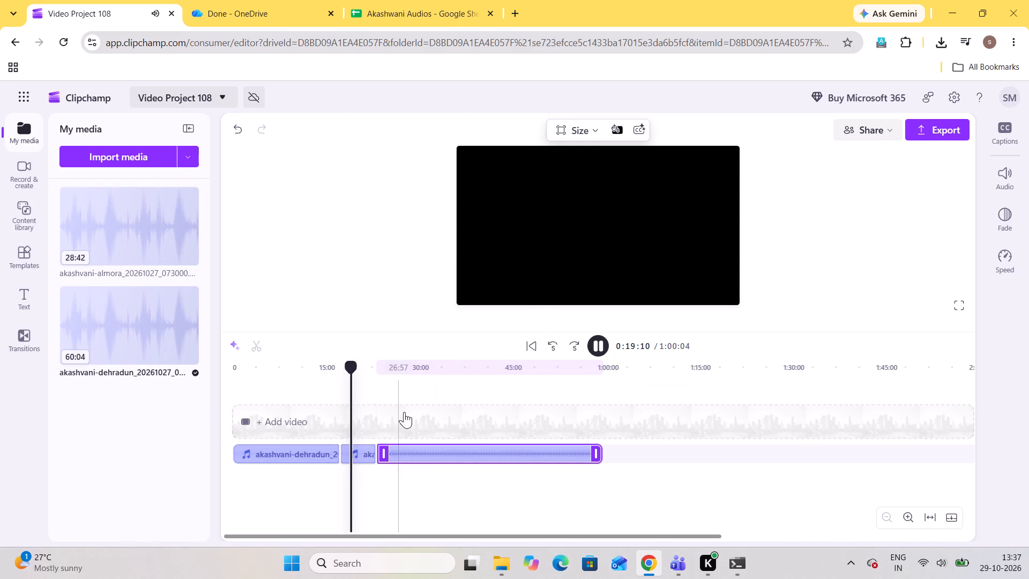
Delete the audio clips after and before the song segment and remove the empty gap at the timeline's start.
left_click(410, 453)
key("BackSpace")
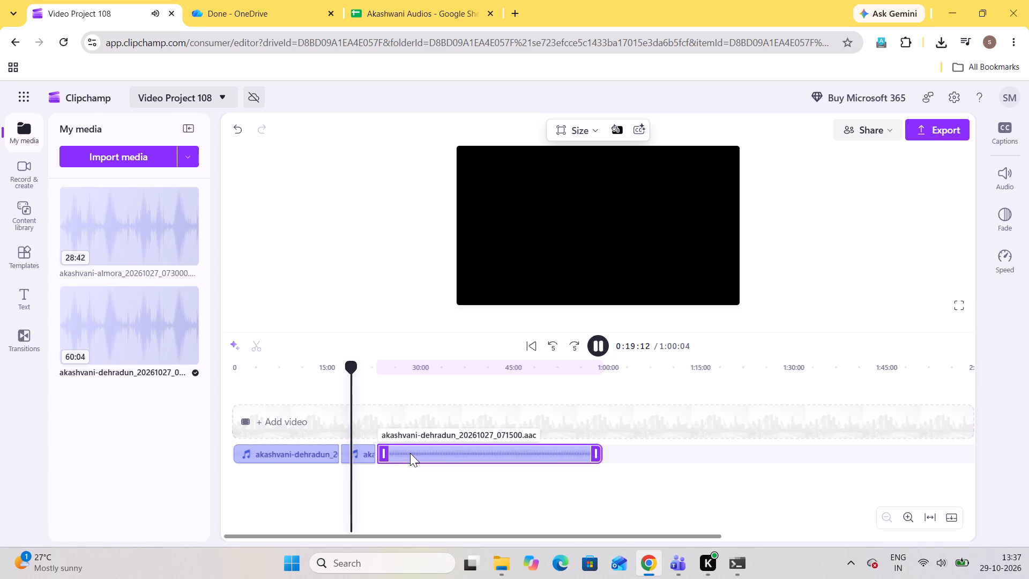
left_click(296, 452)
key("BackSpace")
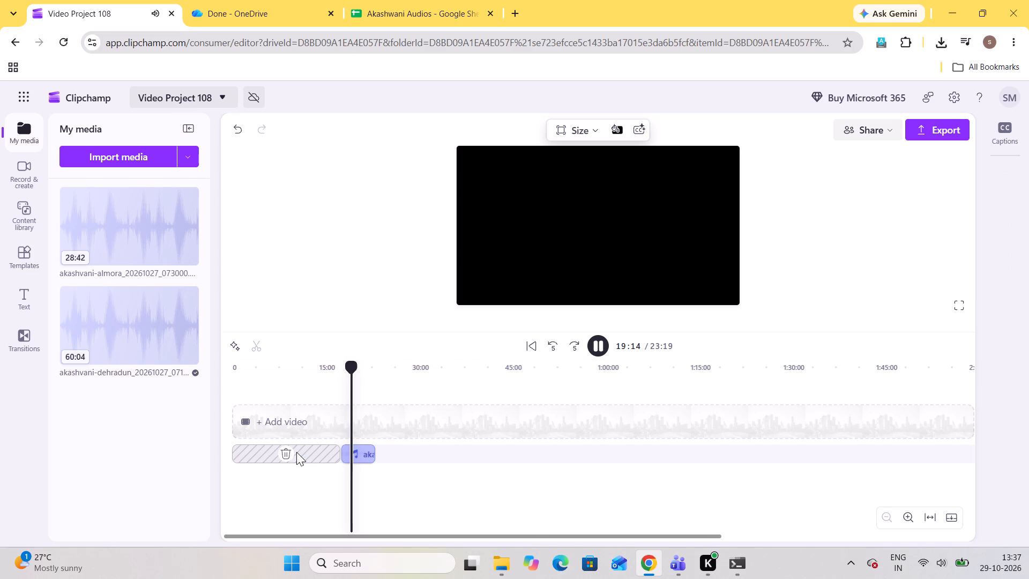
left_click(291, 452)
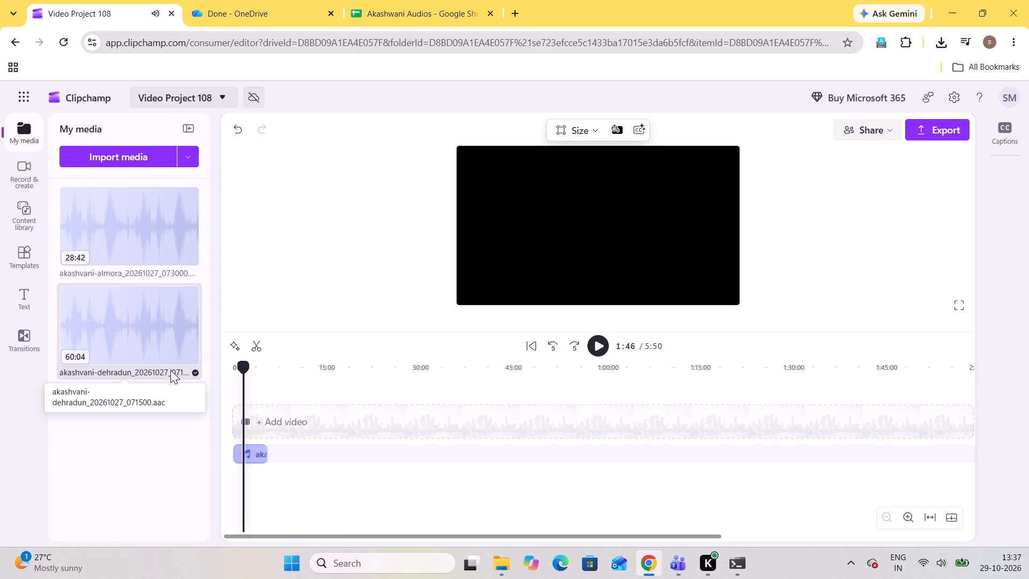
Switch to File Explorer and create a new folder inside Downloads > 29-10-2026.
key("alt+Tab")
key("alt+Tab")
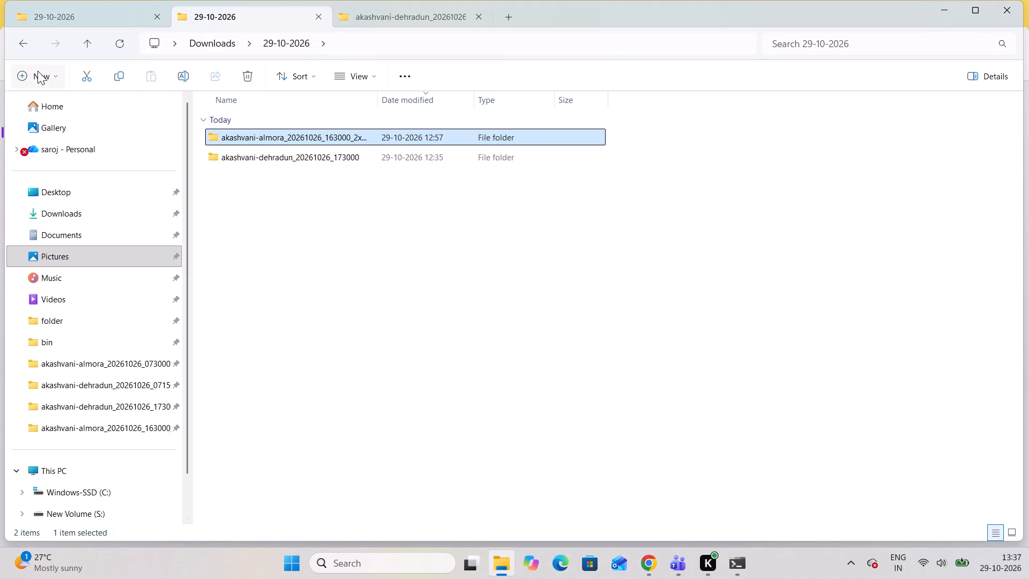
left_click(37, 71)
left_click(48, 108)
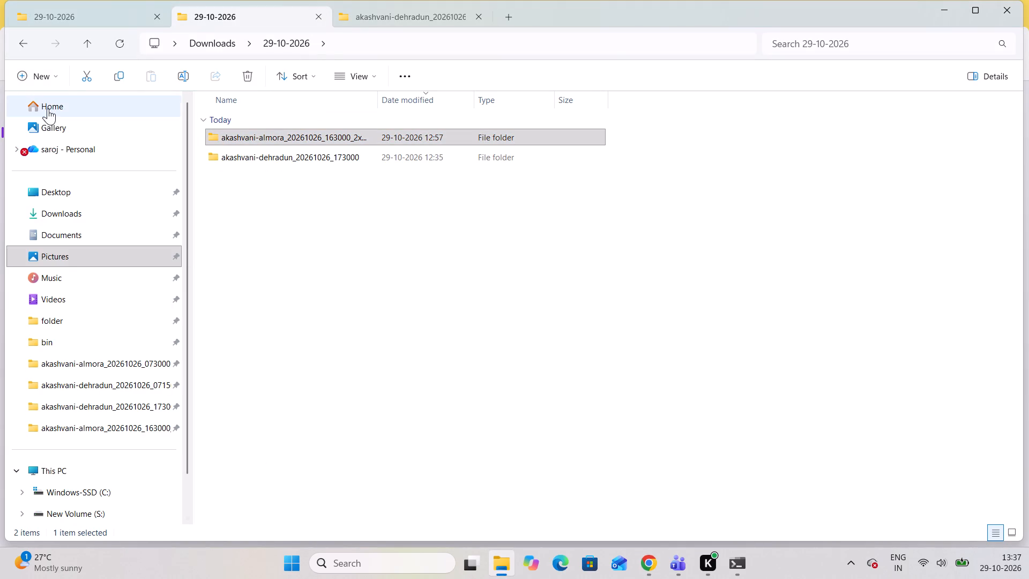
left_click(286, 259)
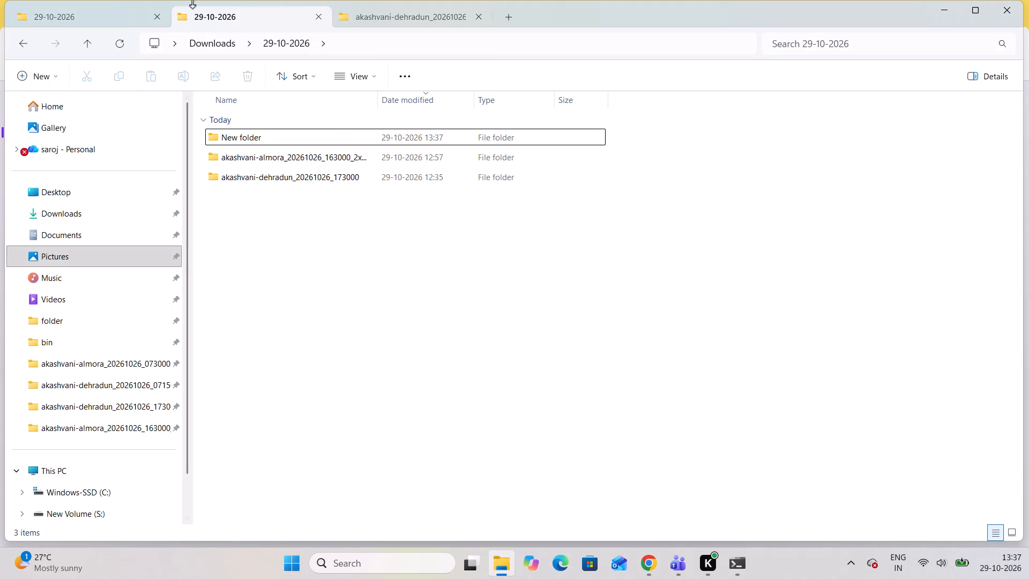
Copy the 27 October 07:15 Dehradun recording's name from Downloads, rename the new folder akashvani-dehradun_20261027_071500, and open it.
left_click(110, 9)
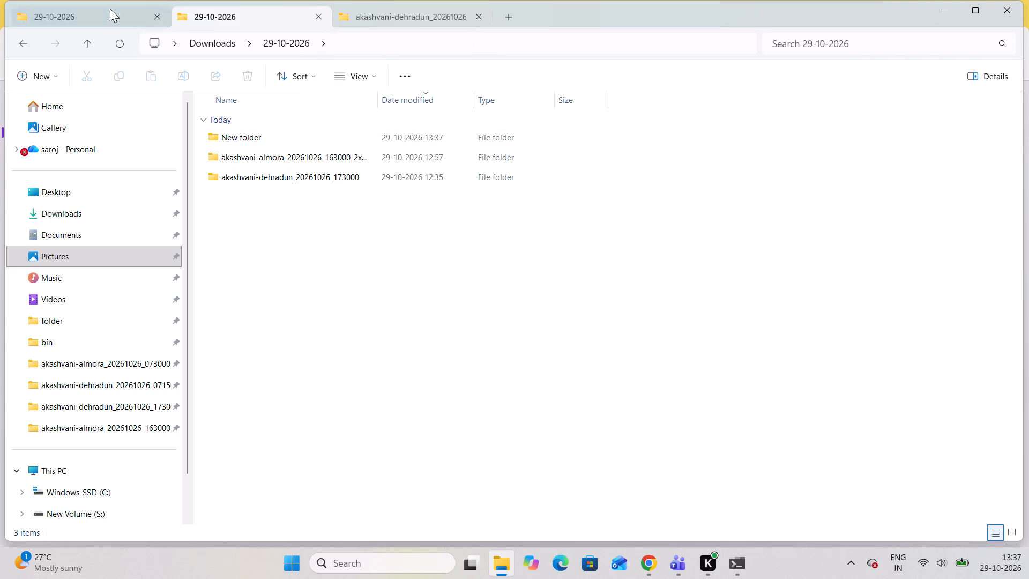
left_click(225, 43)
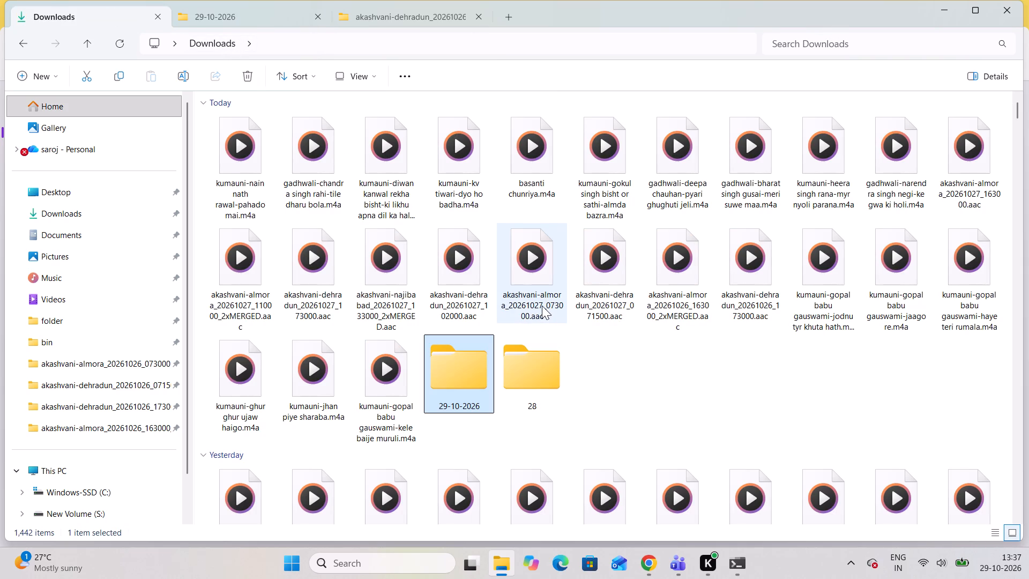
left_click(475, 165)
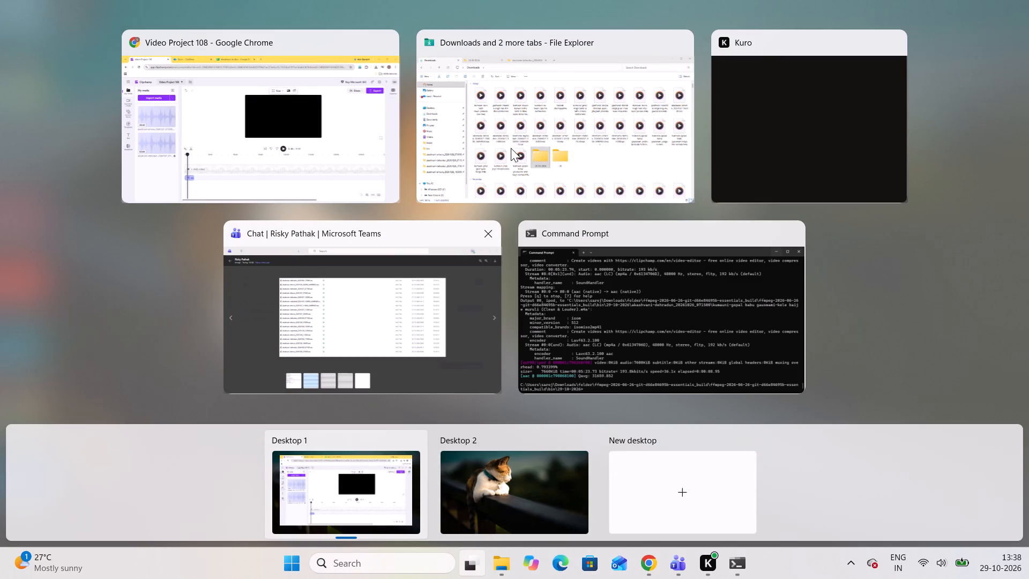
left_click(511, 148)
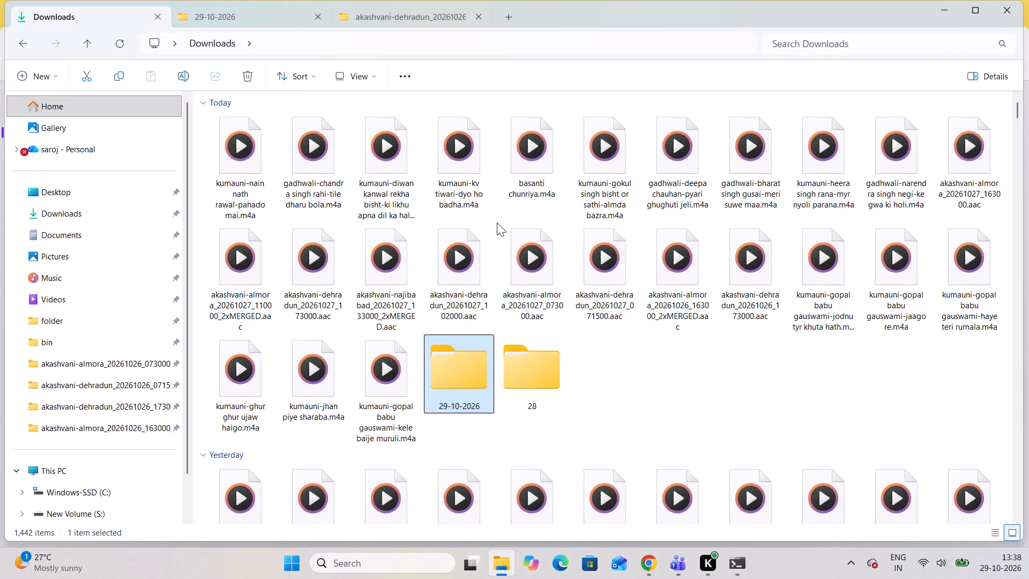
left_click(608, 317)
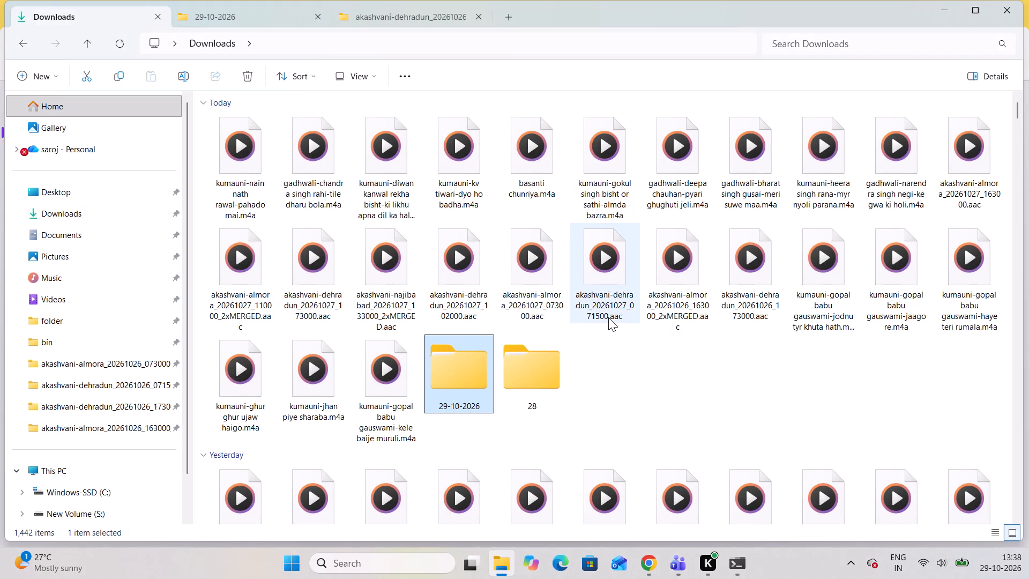
left_click(608, 313)
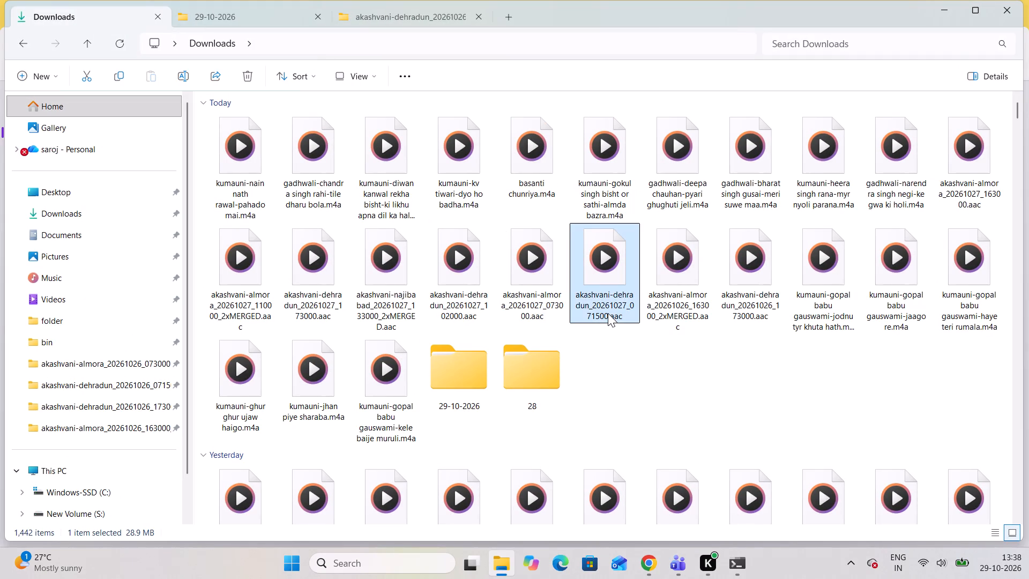
key("ctrl+c")
key("alt+Tab")
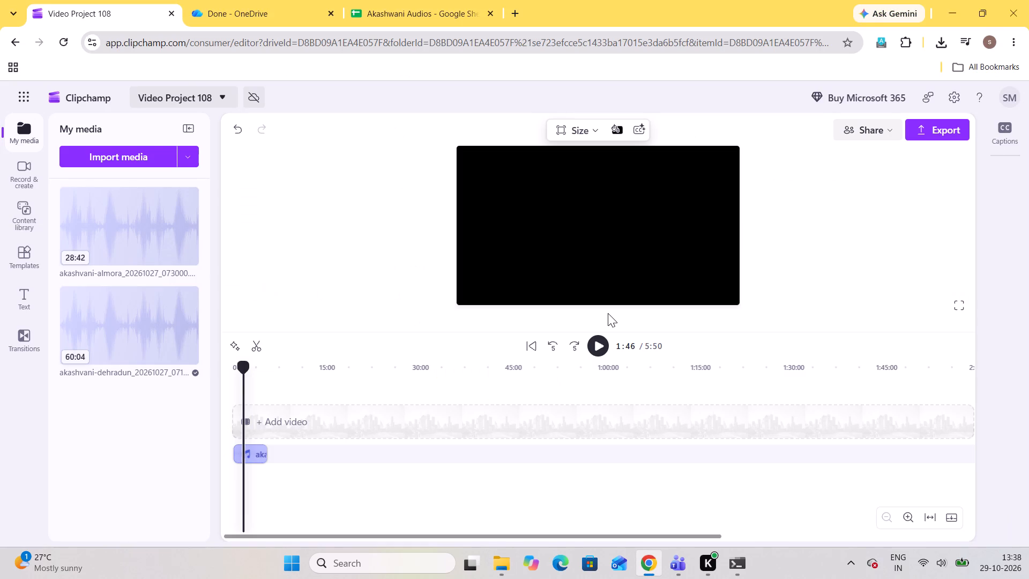
key("alt+Tab")
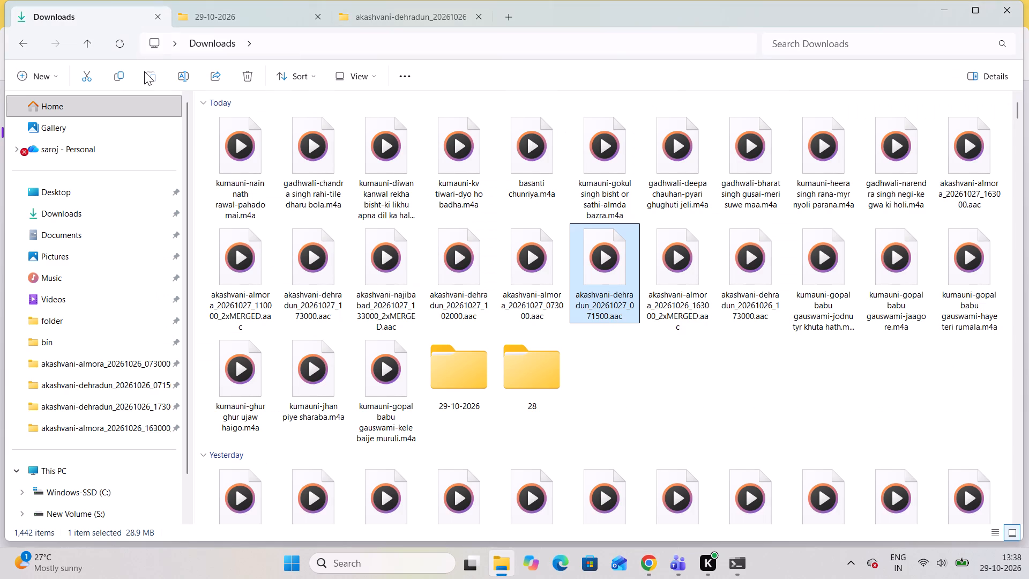
left_click(205, 12)
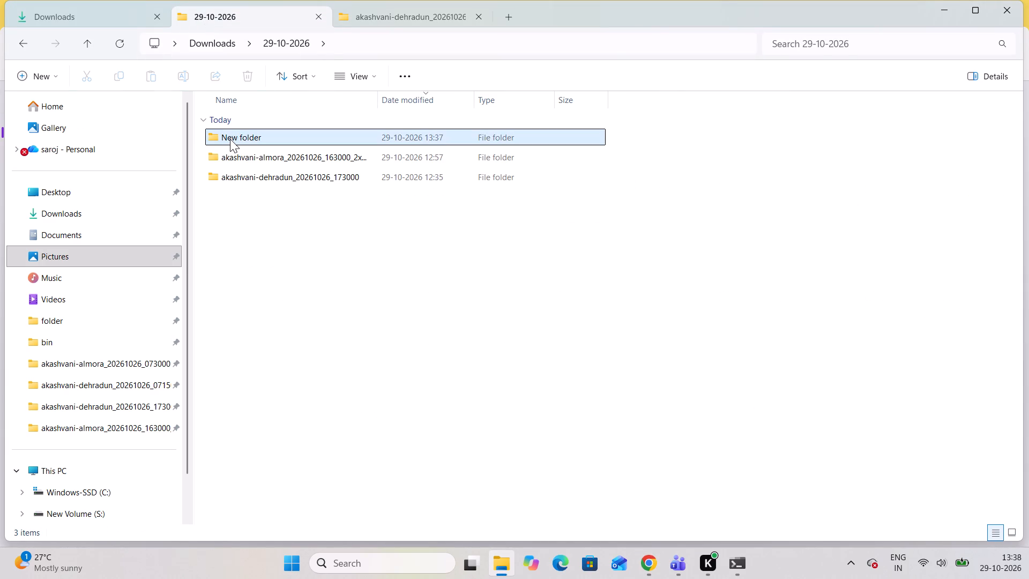
left_click(230, 139)
left_click(230, 139)
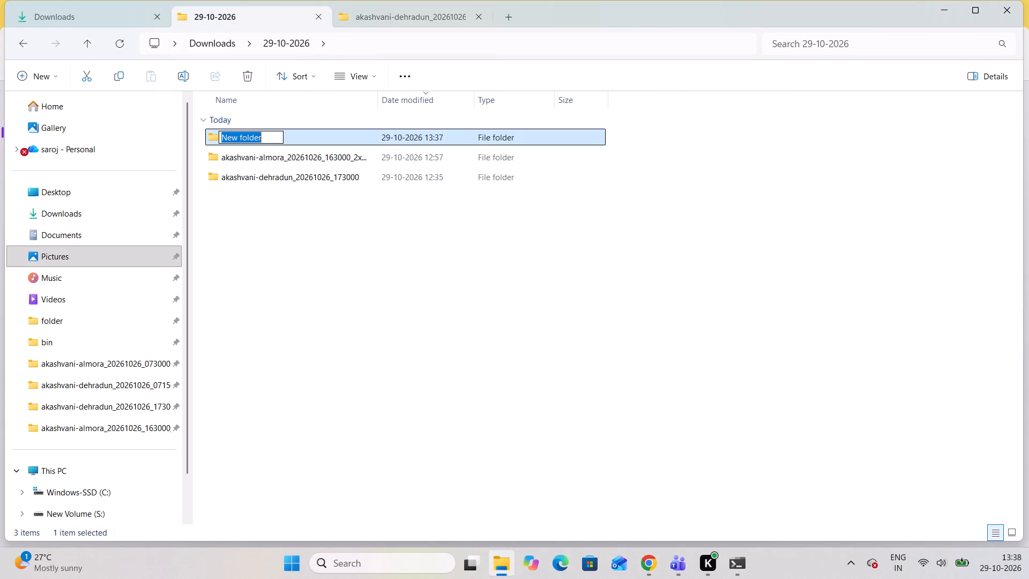
key("ctrl+v")
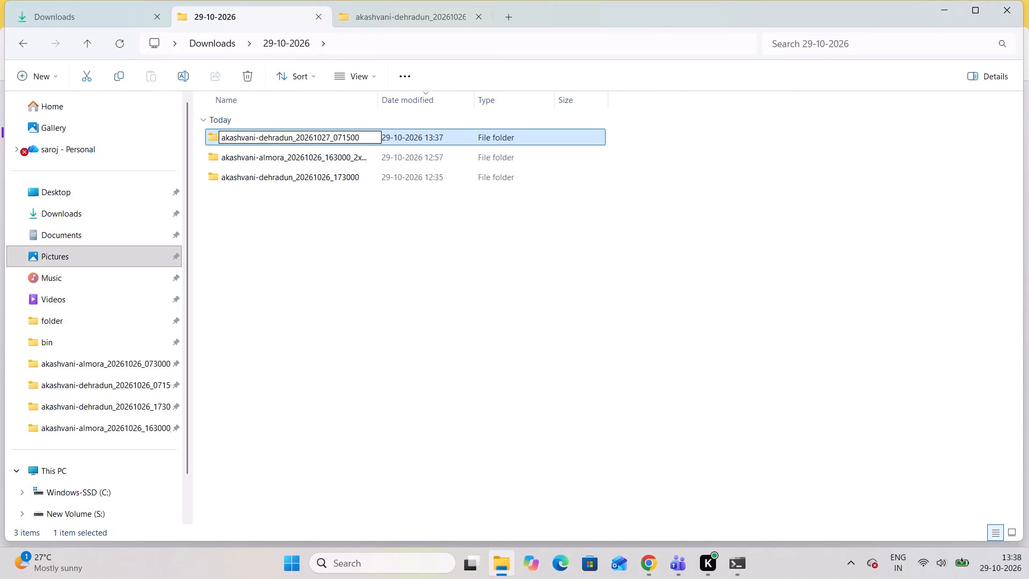
key("Return")
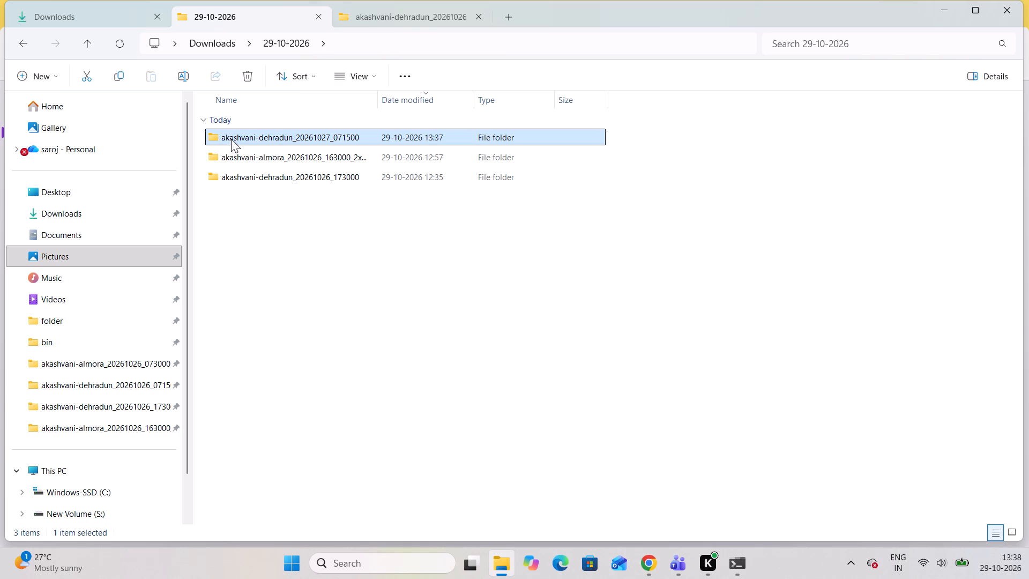
double_click(230, 138)
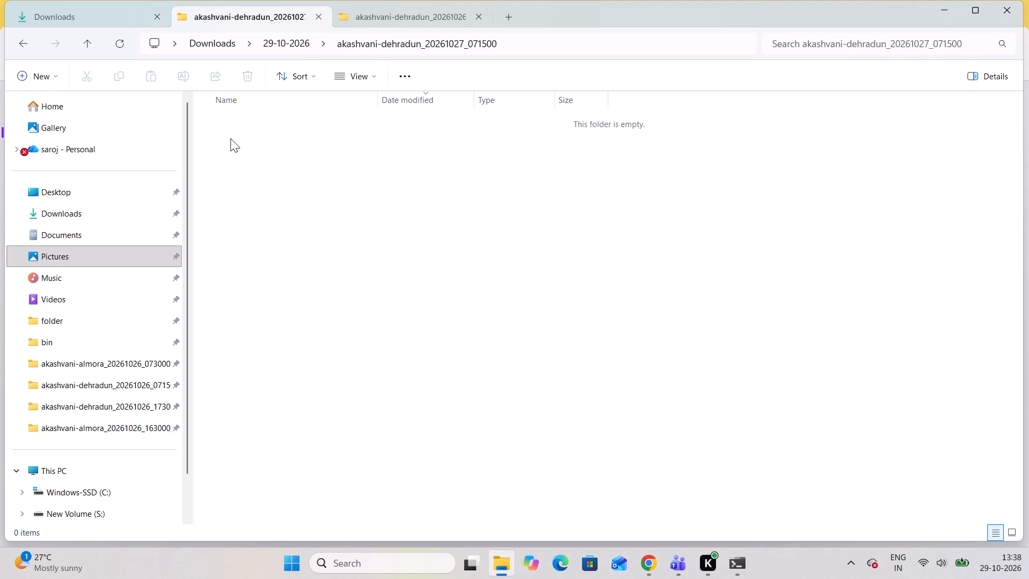
Back in Clipchamp, export the song as audio-only and save the "makardi ko mela" m4a in 29-10-2026 > akashvani-dehradun_20261027_071500.
left_click(588, 147)
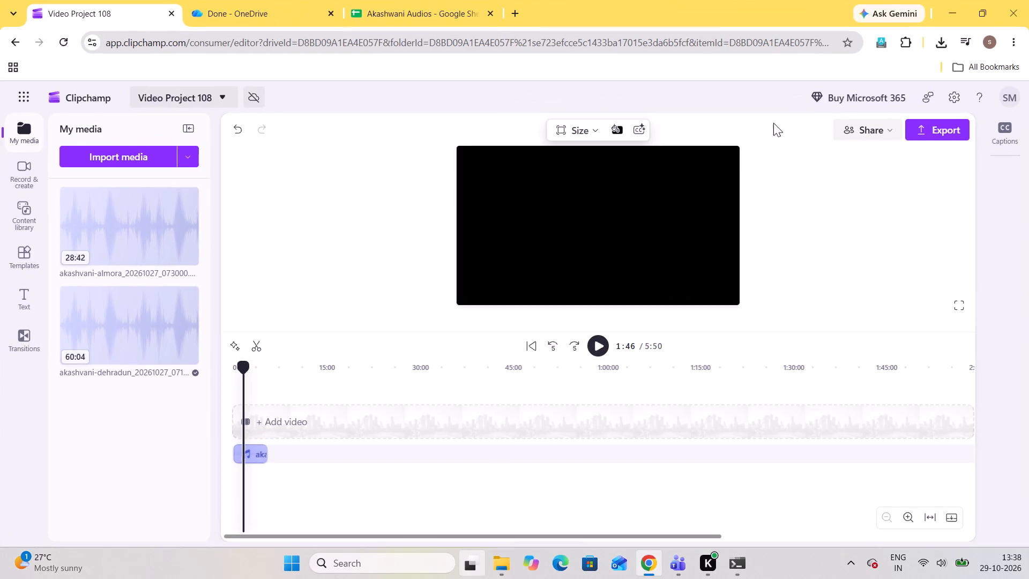
left_click(922, 126)
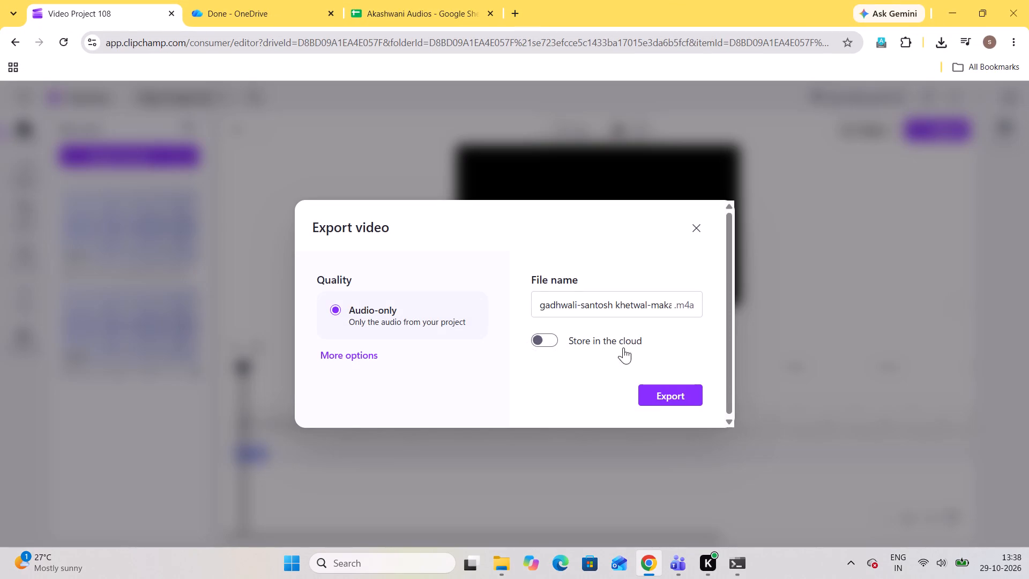
left_click(677, 400)
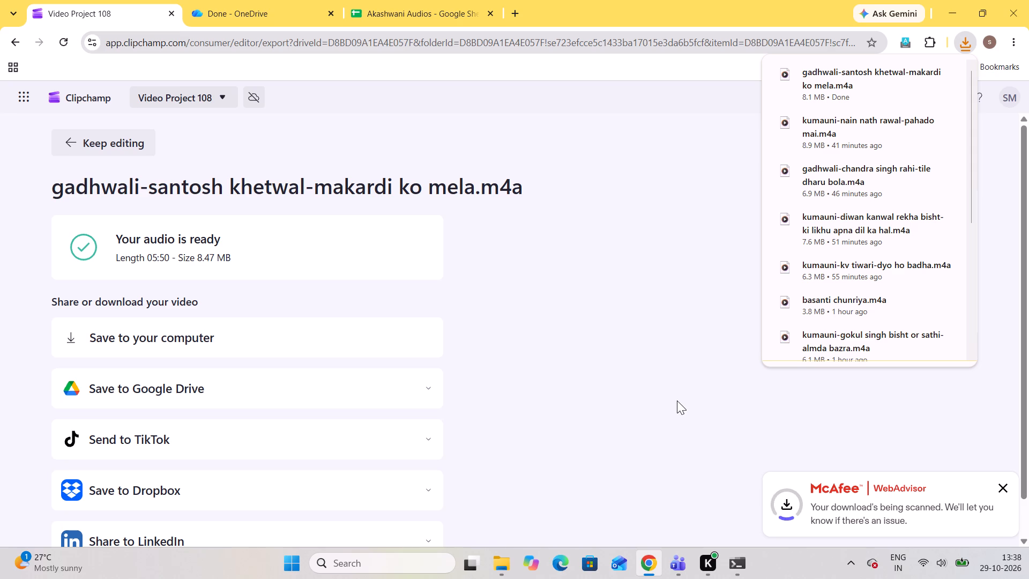
left_click(388, 352)
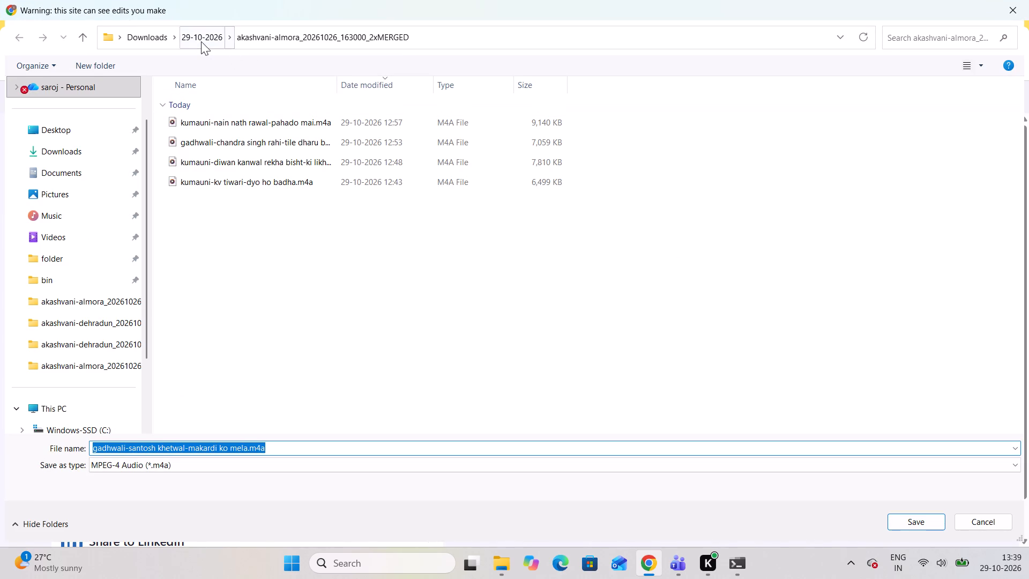
left_click(198, 39)
double_click(215, 130)
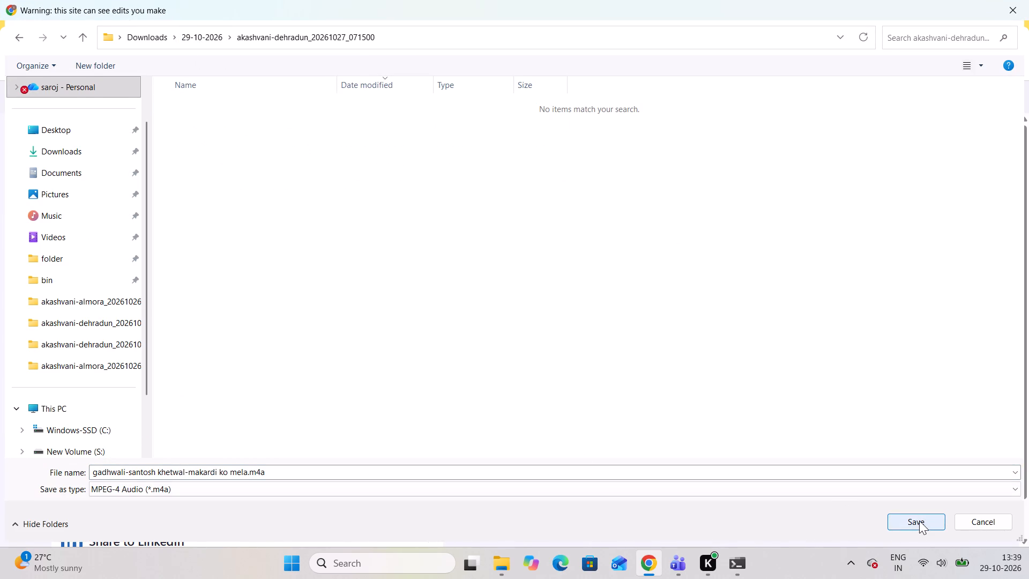
left_click(919, 521)
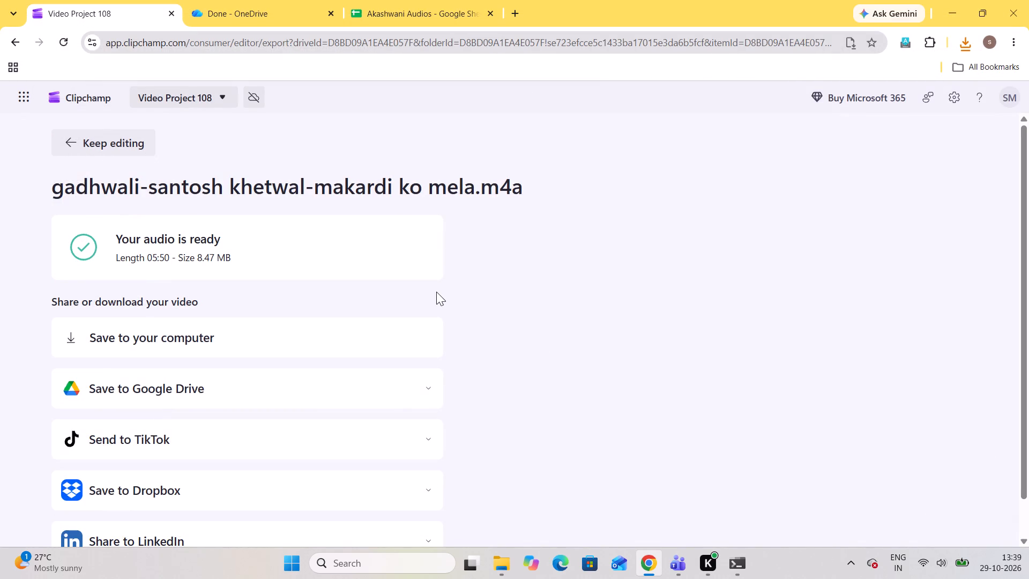
Return to editing, delete the exported song clip, and place the full akashvani-dehradun_20261027_071500 recording on the empty timeline.
left_click(76, 142)
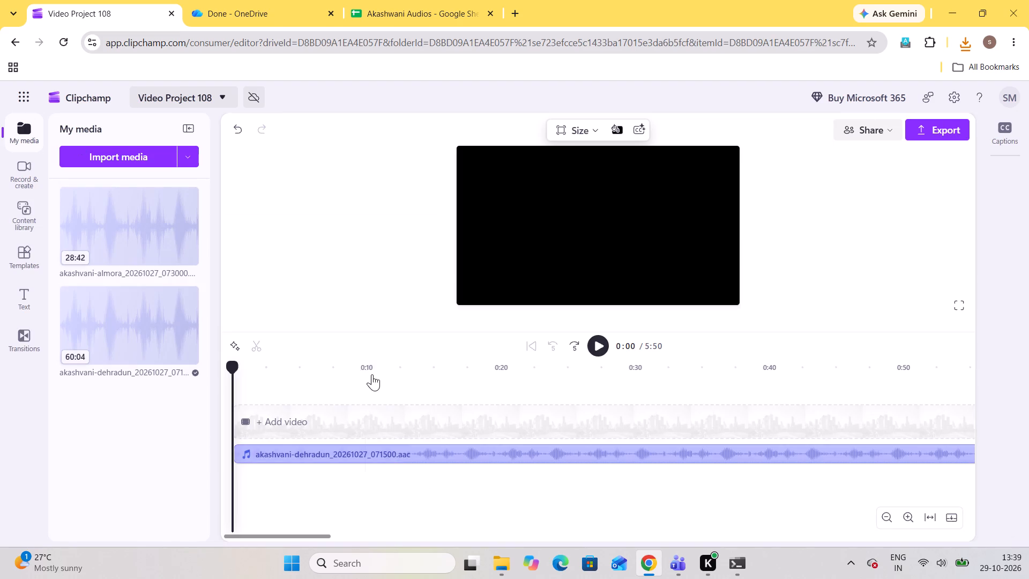
left_click(351, 449)
key("Delete")
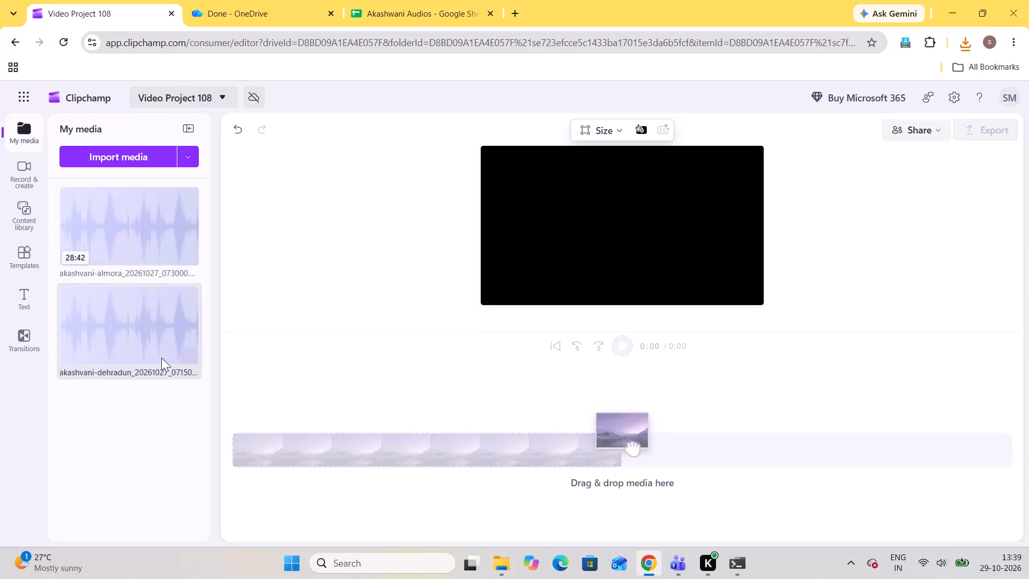
left_click_drag(146, 348, 285, 453)
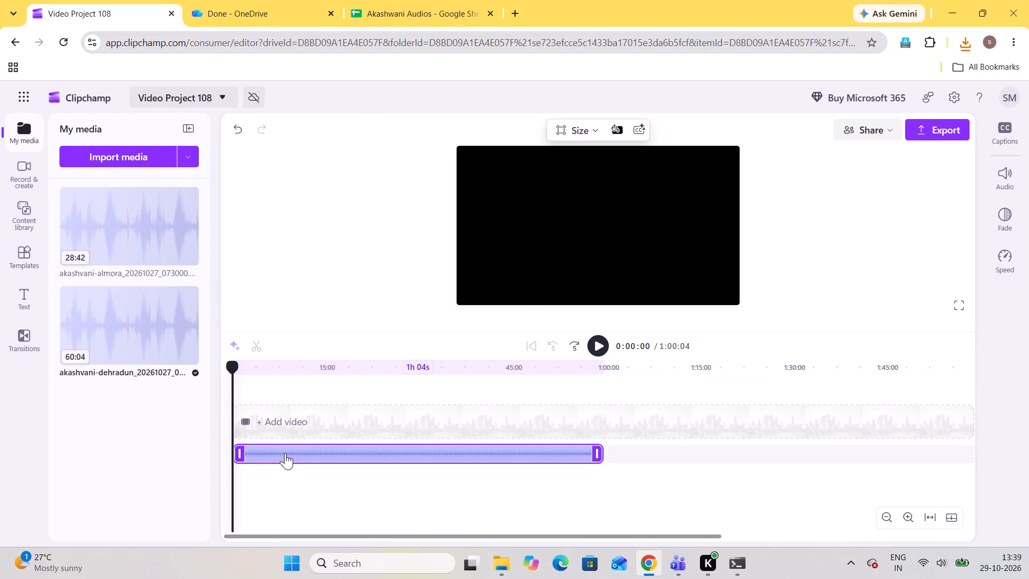
Play and skim the Dehradun recording to locate the next song's start, and split the audio there at 0:24:27.
left_click(601, 350)
left_click(261, 369)
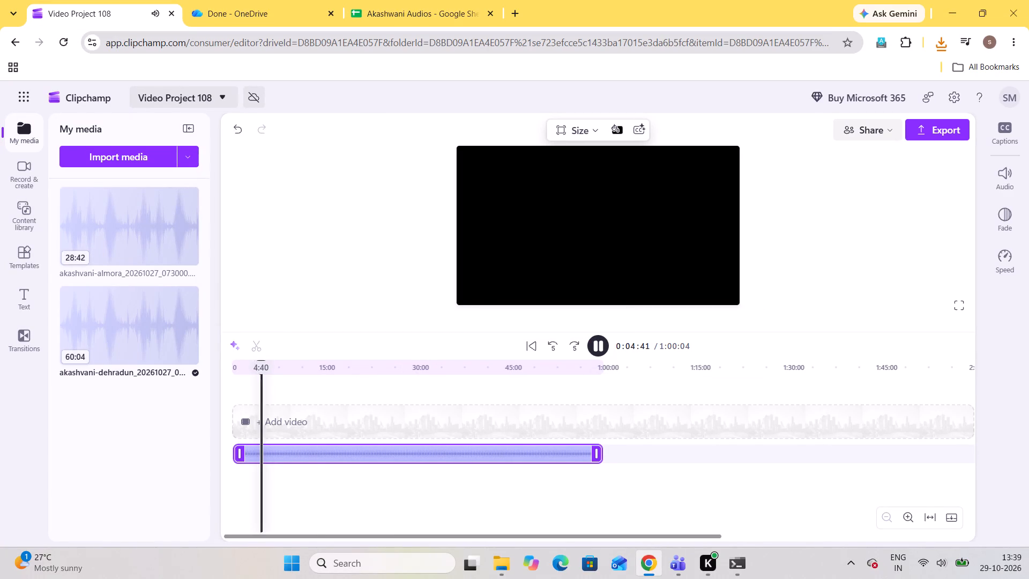
left_click(277, 369)
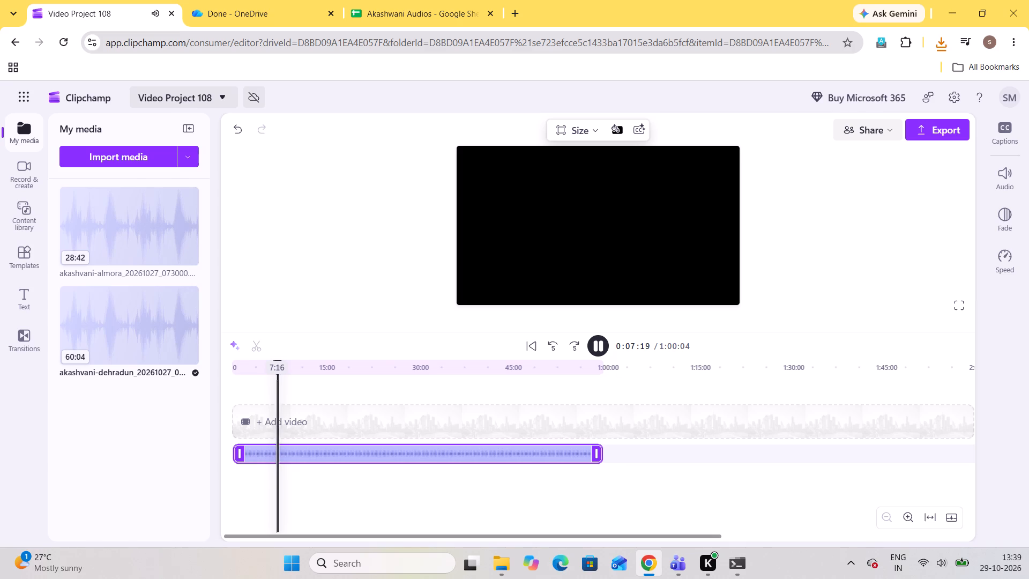
left_click(287, 372)
left_click(304, 372)
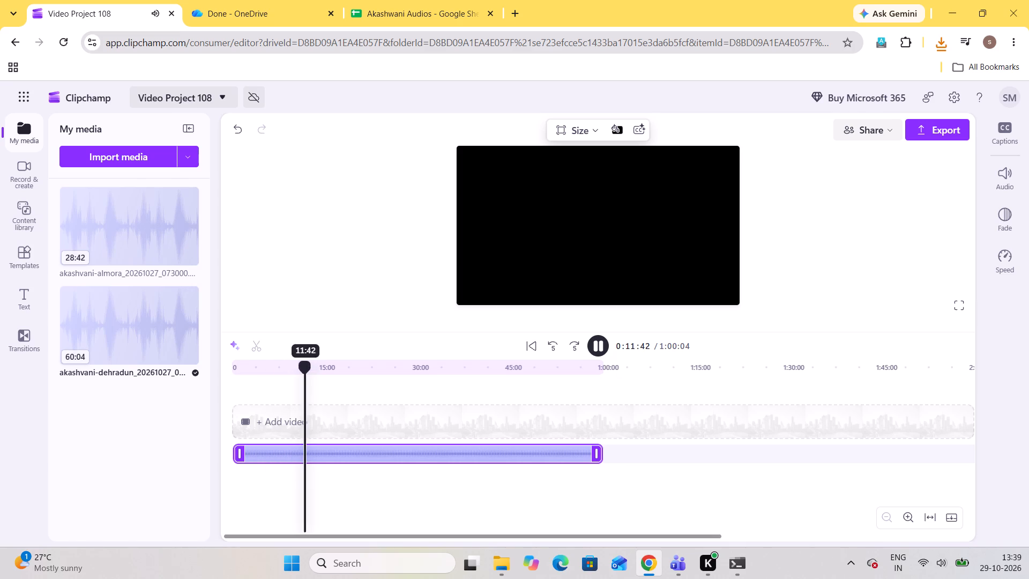
left_click(321, 373)
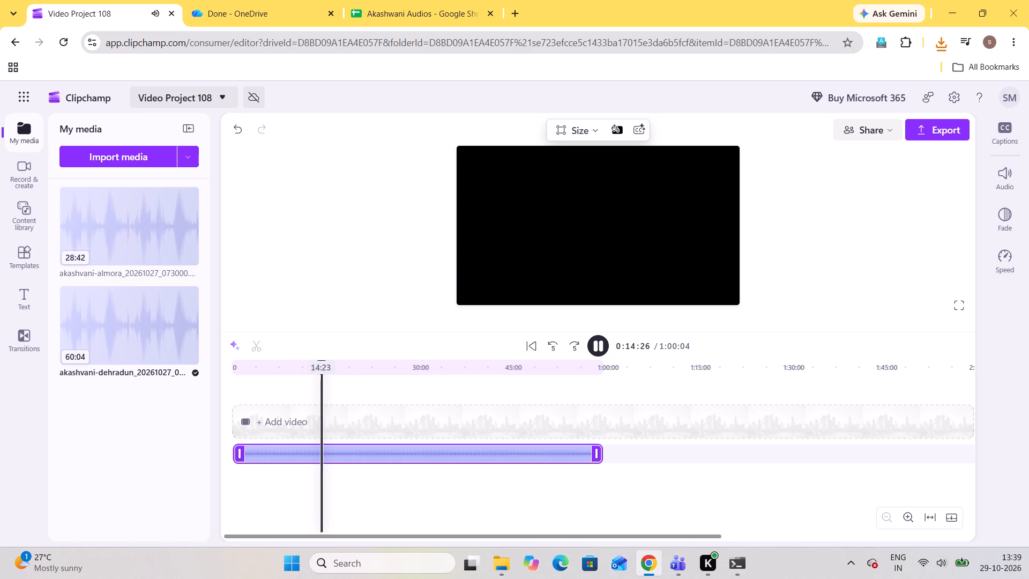
left_click(333, 369)
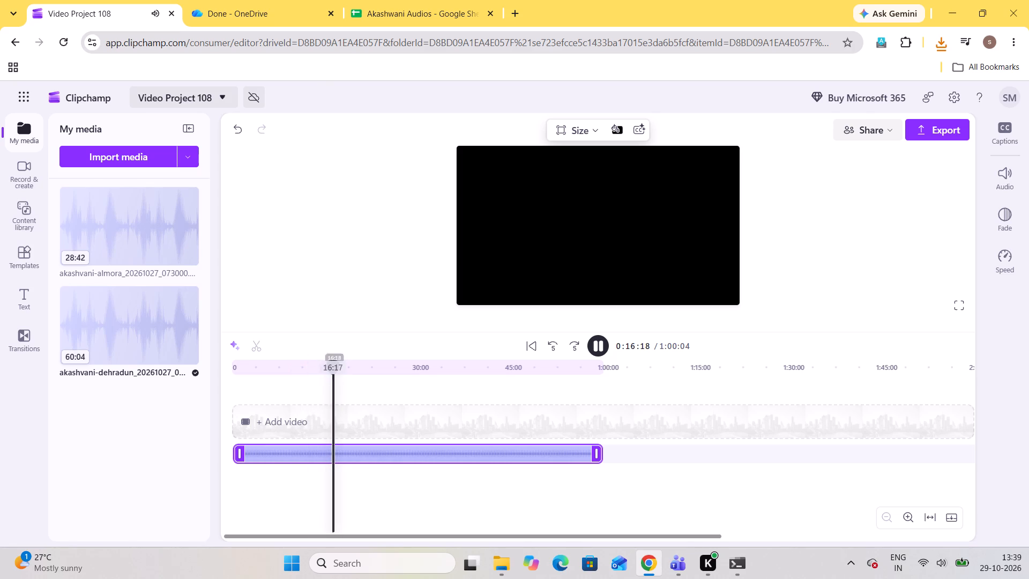
left_click(352, 368)
left_click(363, 369)
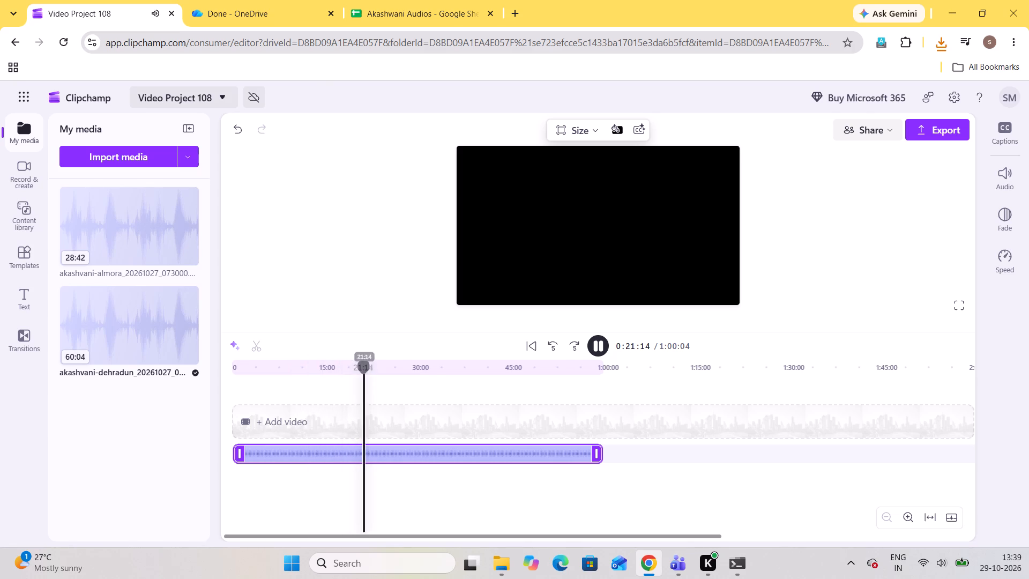
left_click(372, 369)
left_click(391, 367)
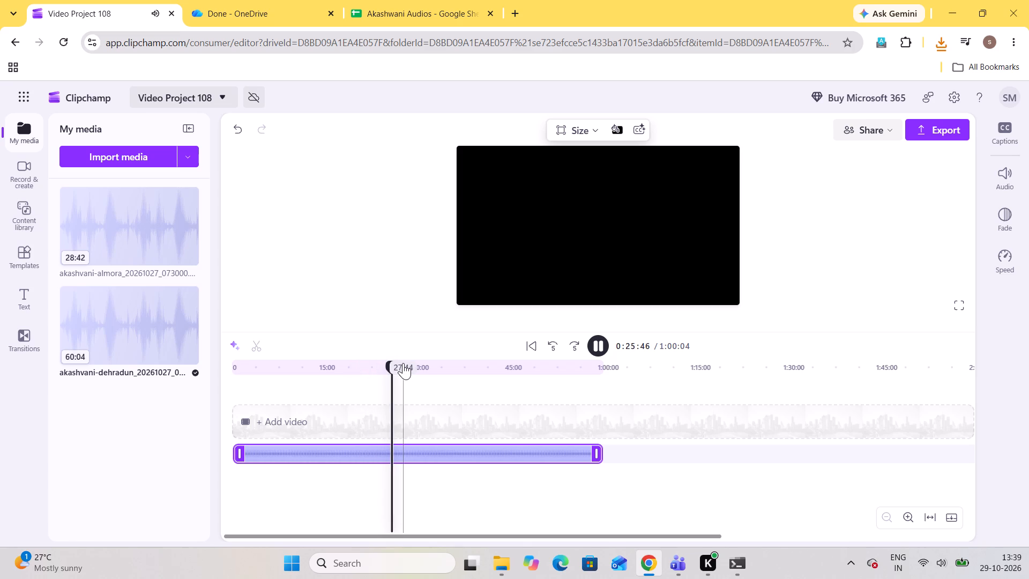
left_click(380, 363)
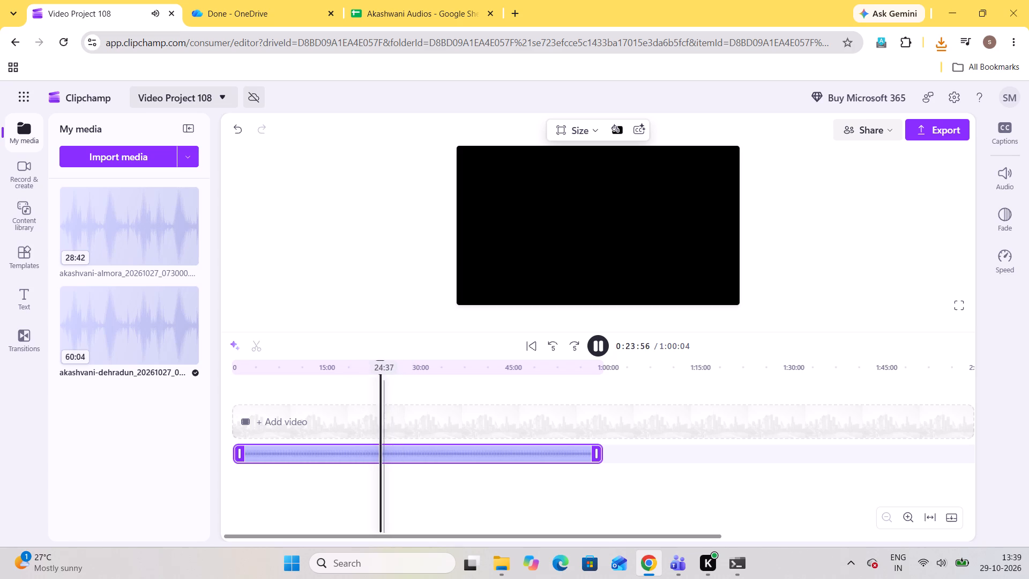
triple_click(571, 348)
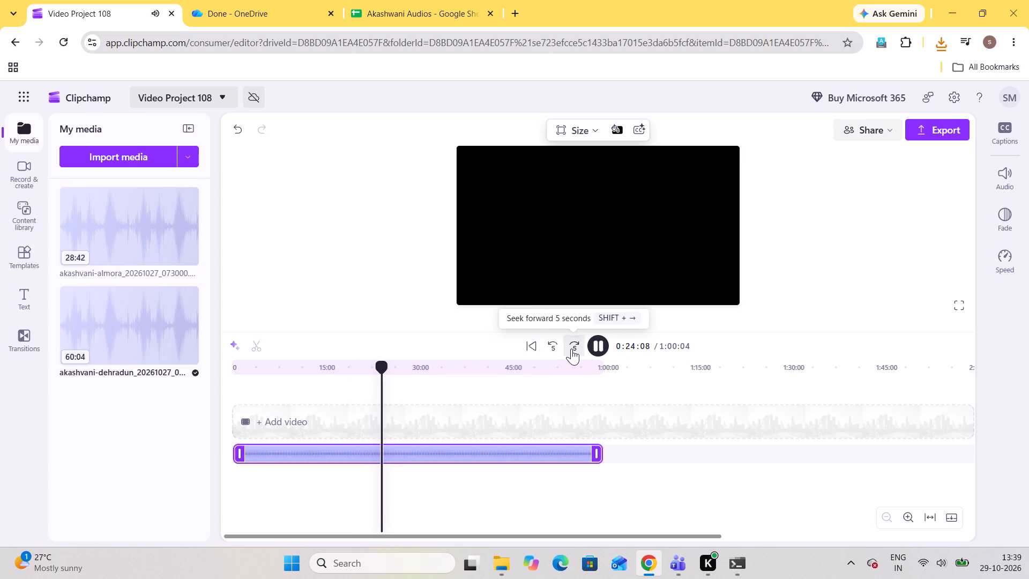
double_click(571, 348)
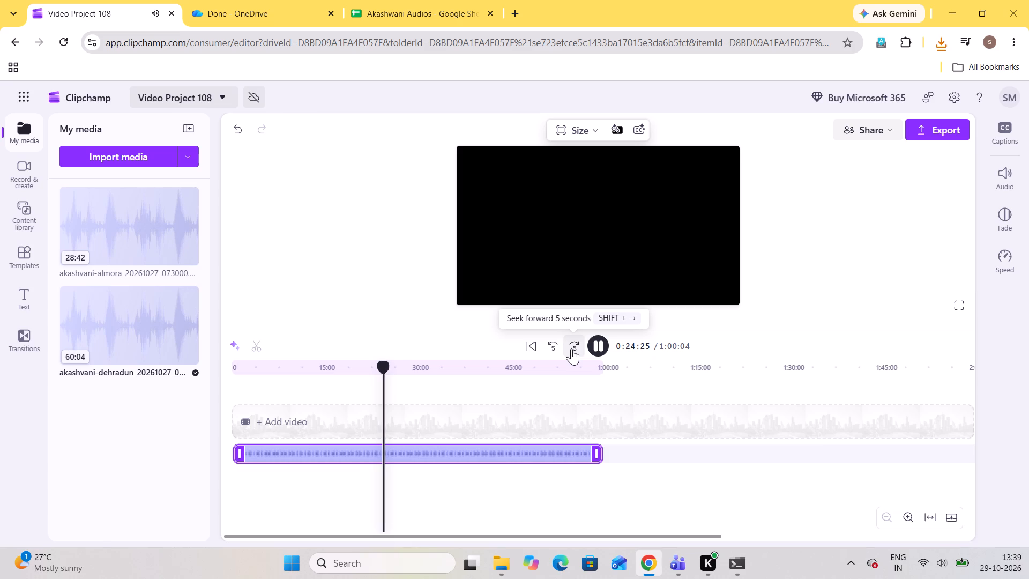
double_click(554, 348)
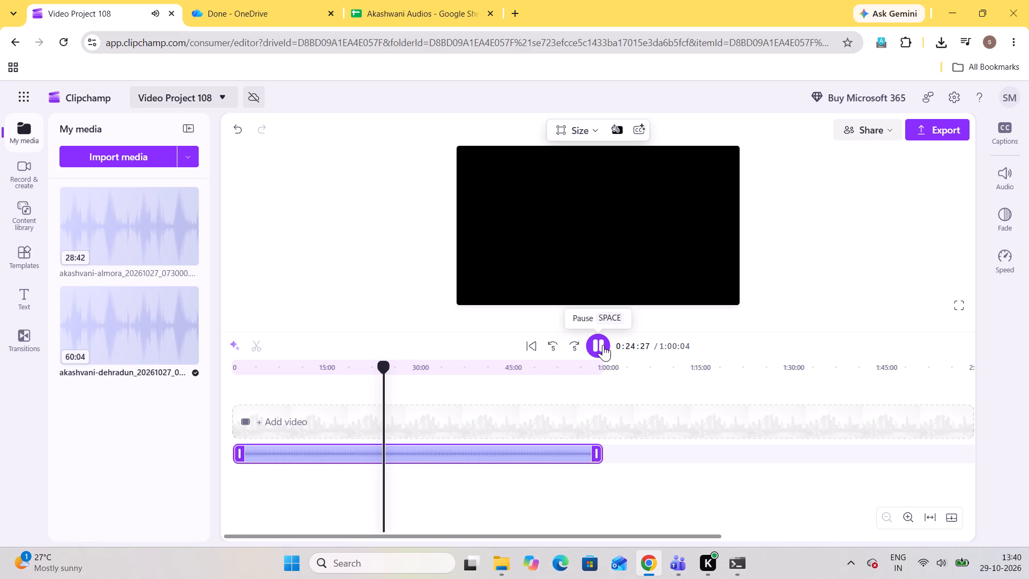
left_click(603, 345)
left_click(257, 343)
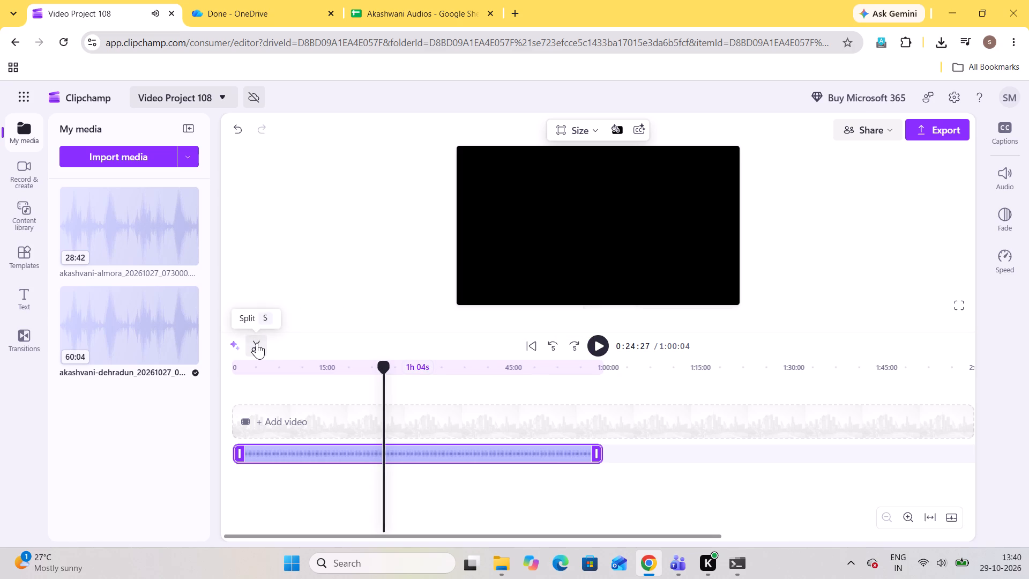
Resume playback, change the song title in the audio-only export file name to "panduchauri udikar", and close the export settings without exporting.
left_click(596, 344)
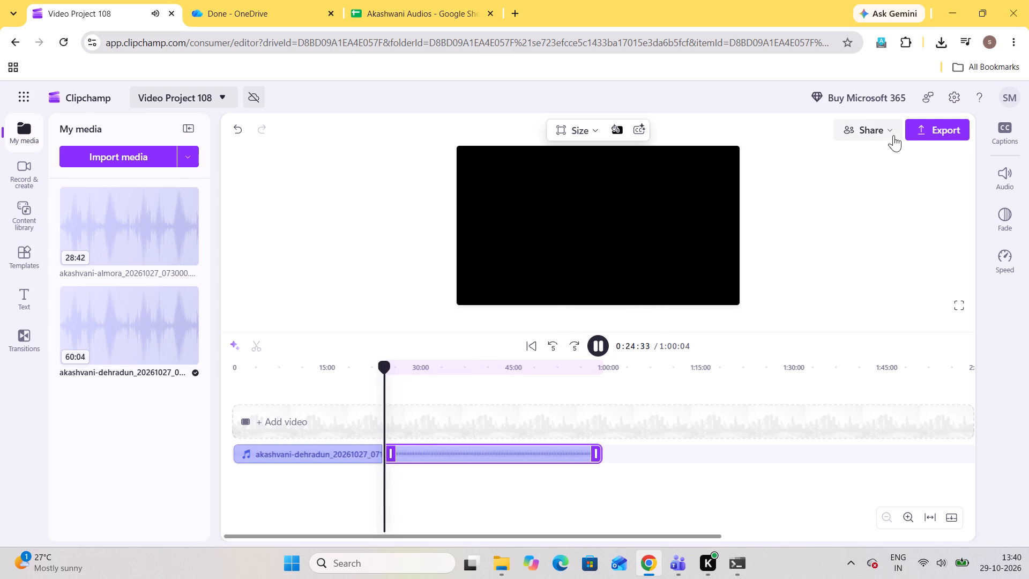
left_click(943, 125)
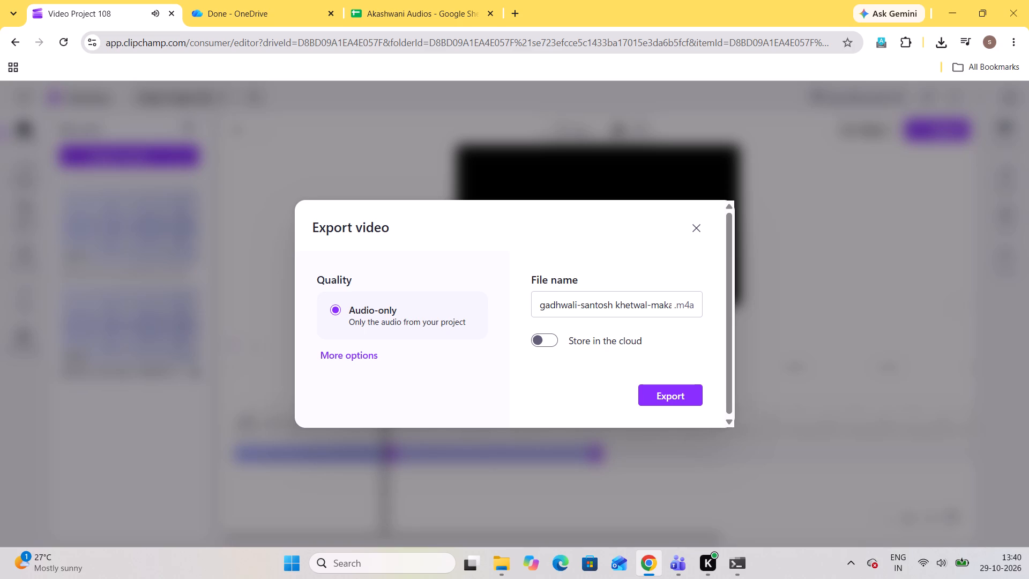
left_click_drag(652, 305, 739, 305)
key("BackSpace")
type("pa")
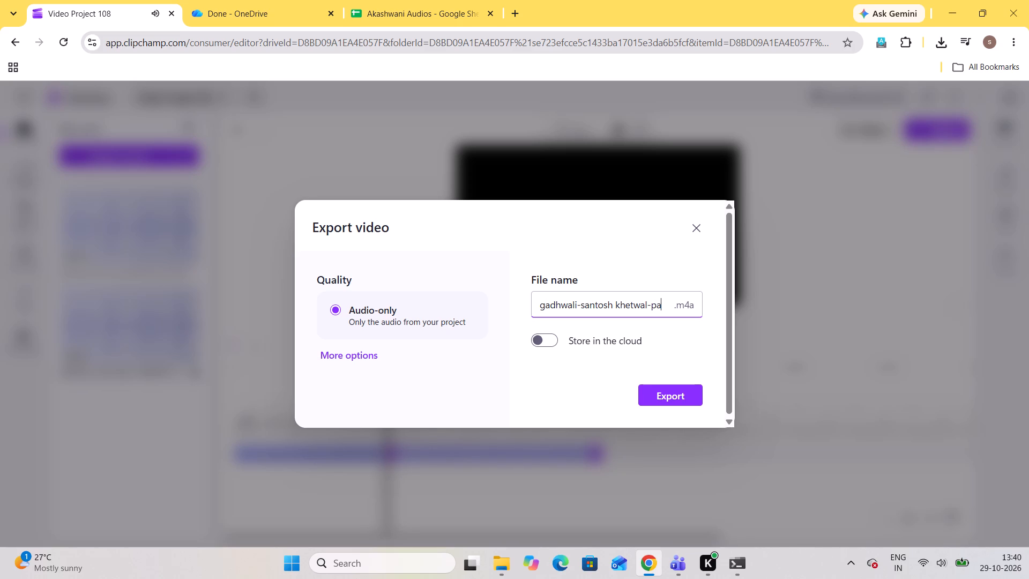
key("n")
type("du")
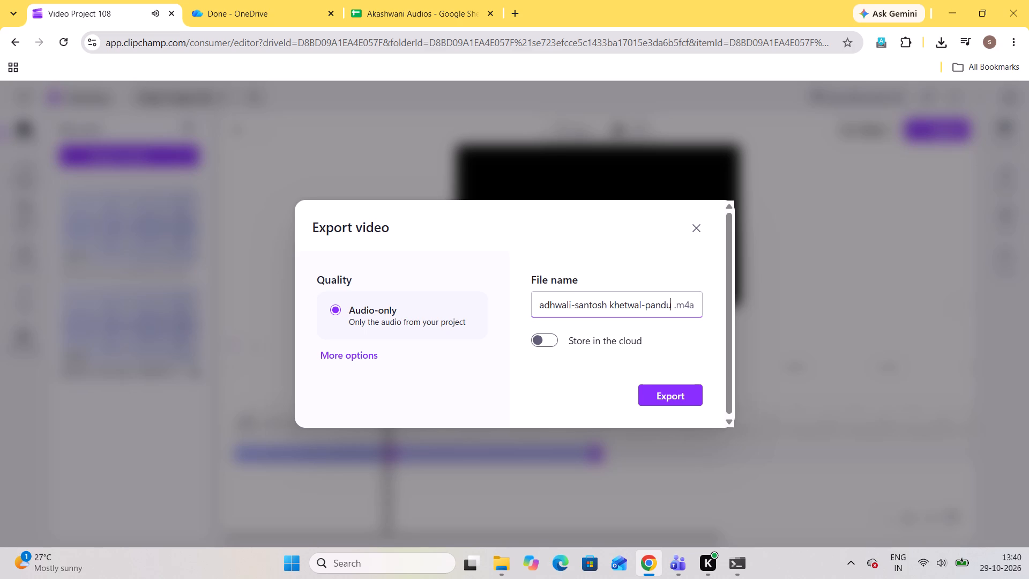
type("chauri")
key("space")
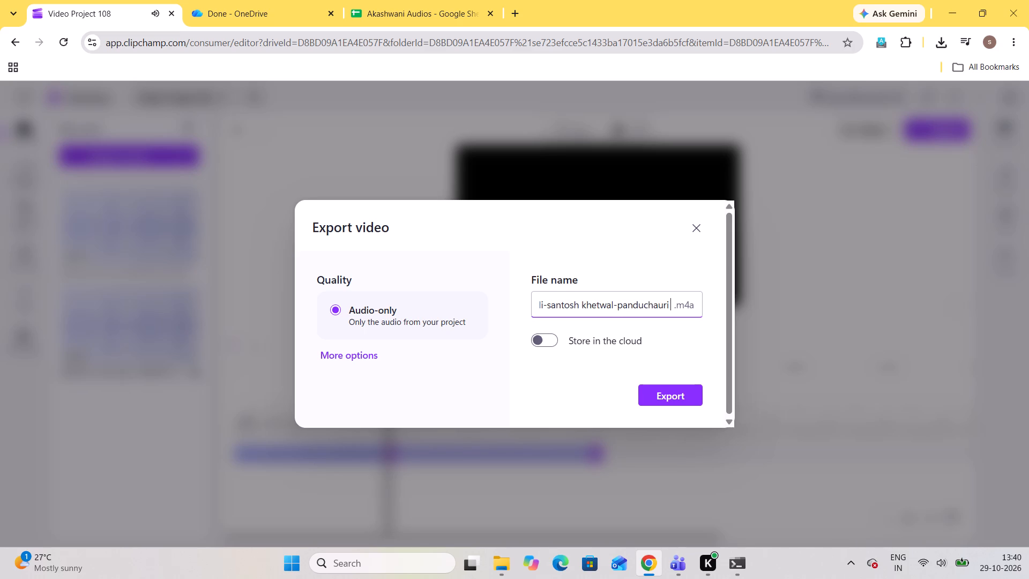
type("u")
key("space")
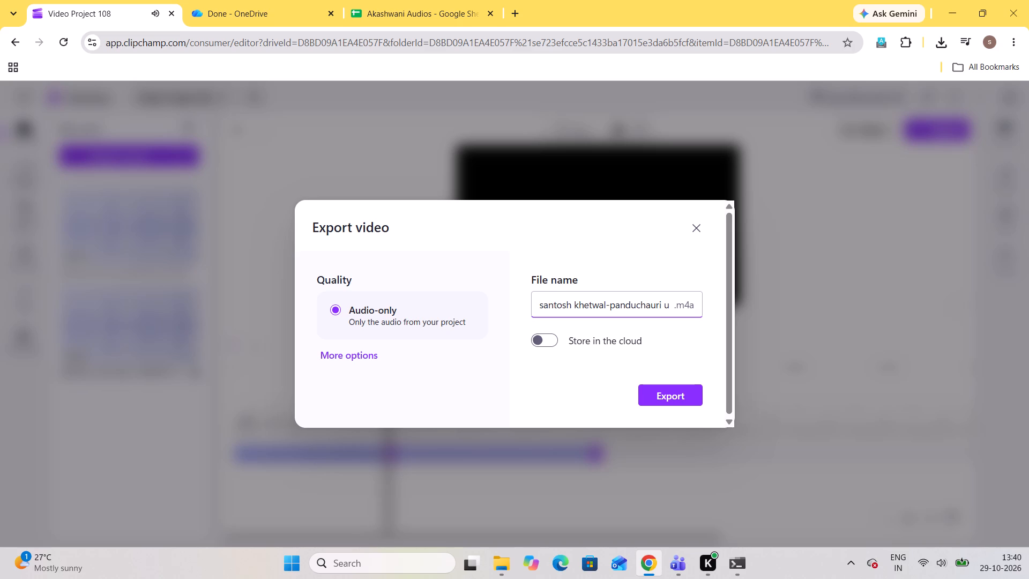
type("dikar")
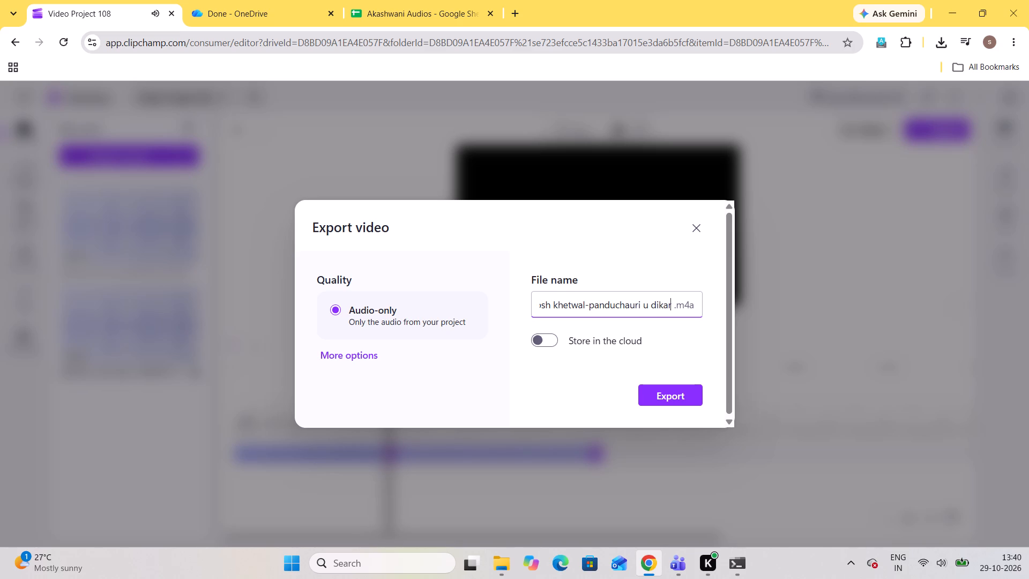
key("Left")
key("Left")
key("Left")
key("Left")
key("Left")
key("BackSpace")
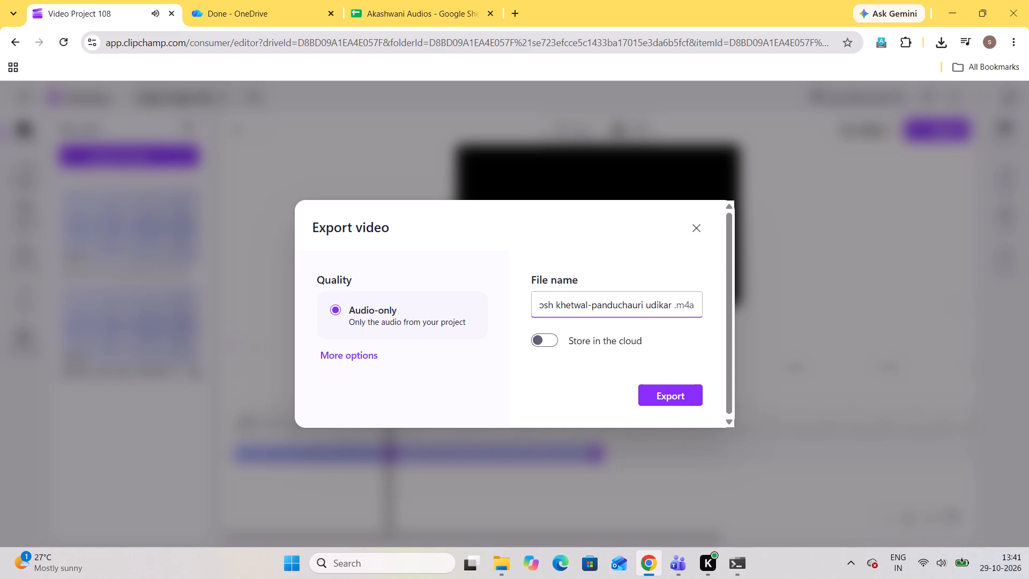
key("Right")
key("Right")
key("Right")
key("Right")
key("Right")
key("Right")
key("Right")
key("Right")
key("Right")
key("Right")
key("Right")
key("Right")
key("Right")
key("Right")
key("Right")
key("Right")
key("Right")
key("Right")
key("Right")
left_click(628, 123)
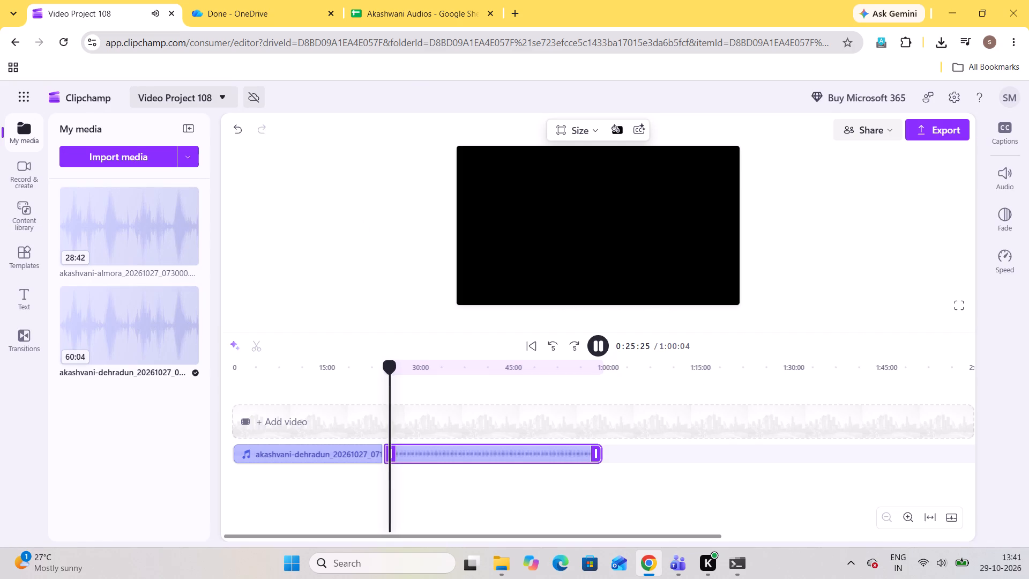
Skim ahead through the second segment to locate the song's end, and split the audio there at 0:30:23.
left_click(396, 367)
left_click(399, 367)
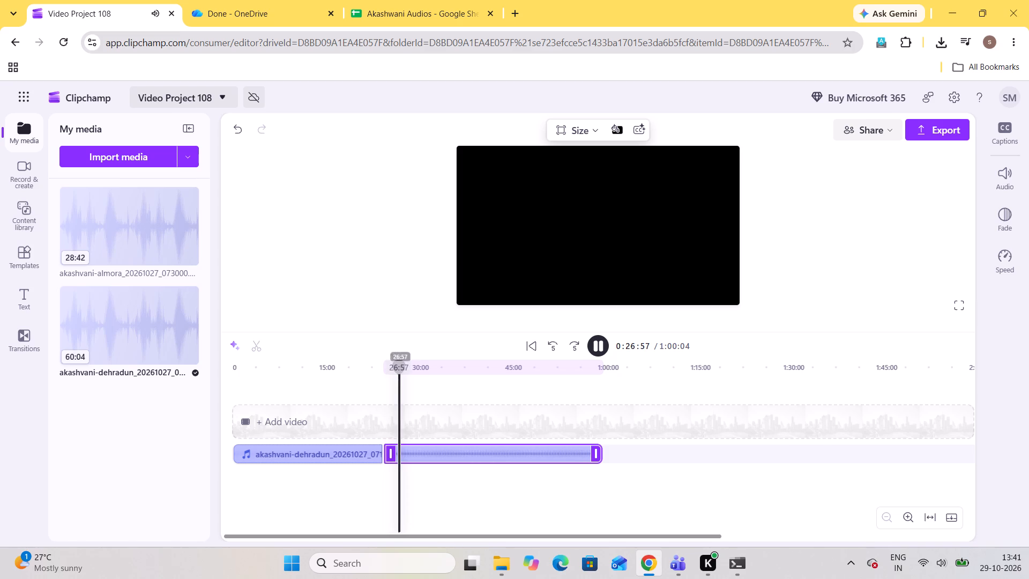
left_click(403, 369)
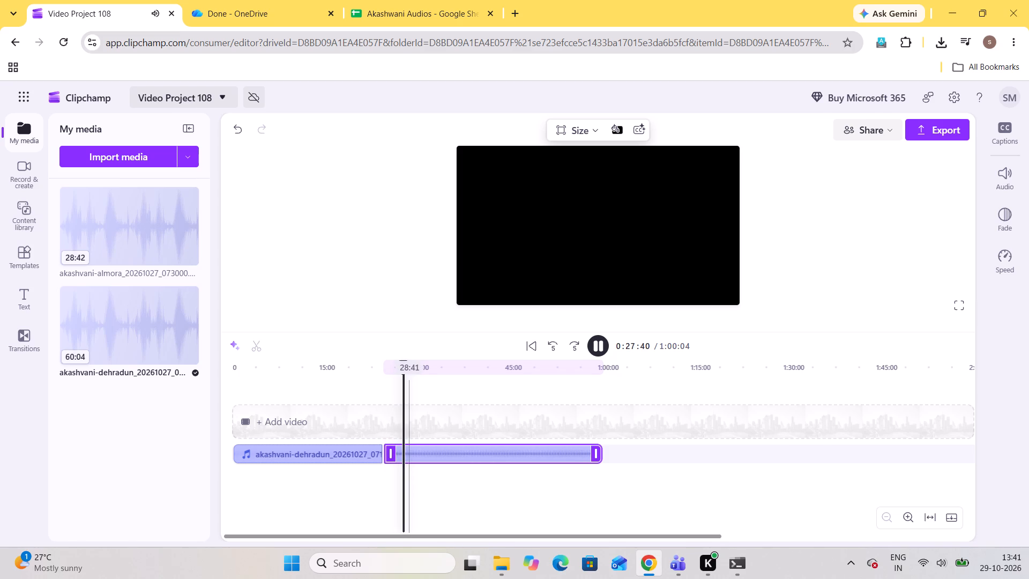
left_click(409, 371)
left_click(417, 372)
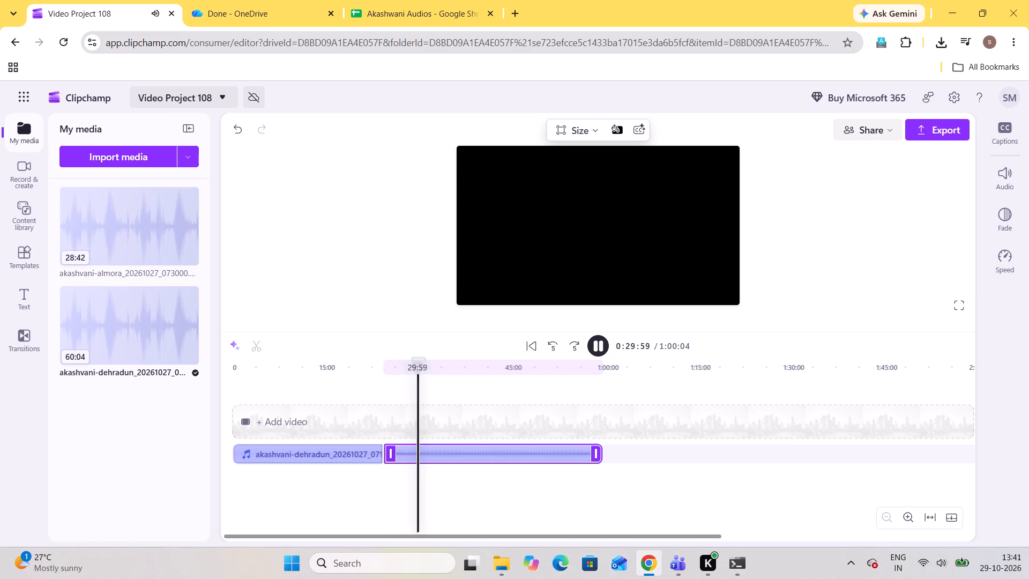
left_click(427, 373)
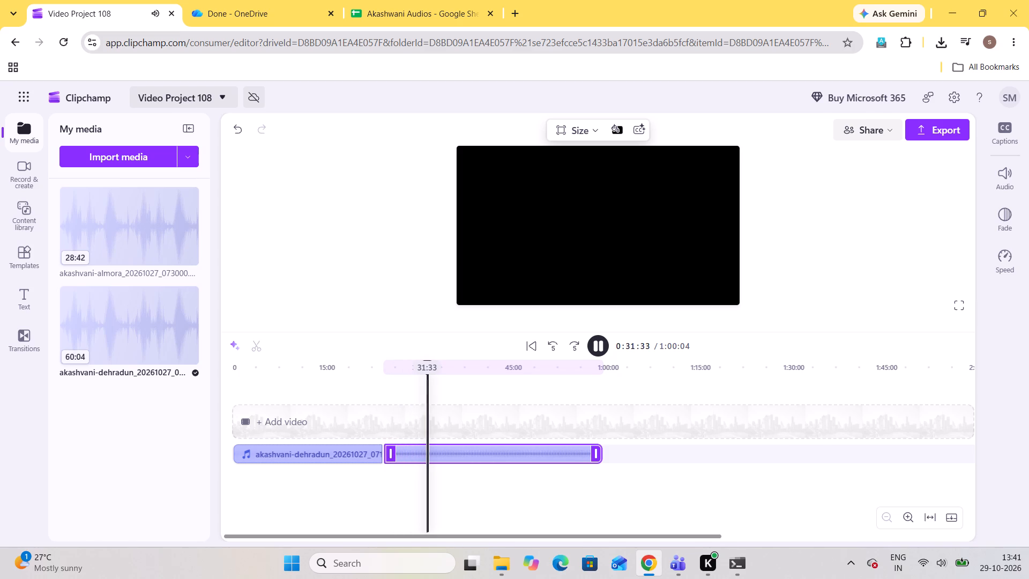
left_click(424, 373)
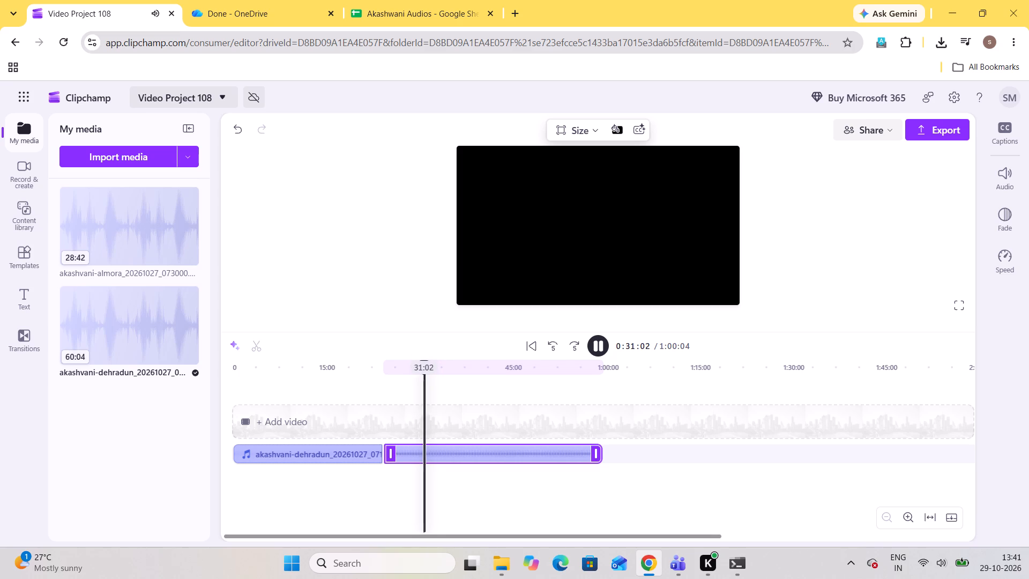
left_click(421, 372)
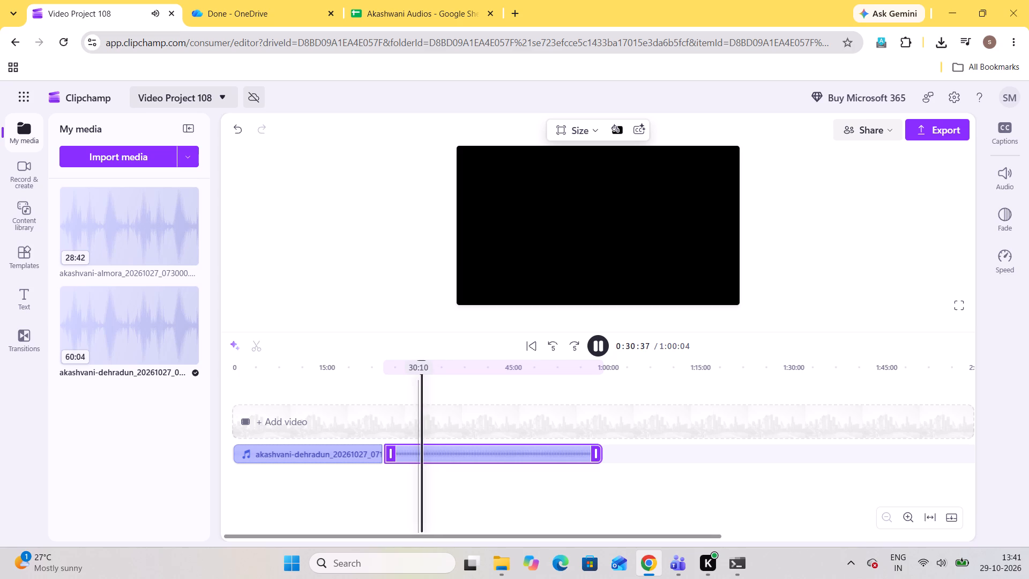
left_click(418, 372)
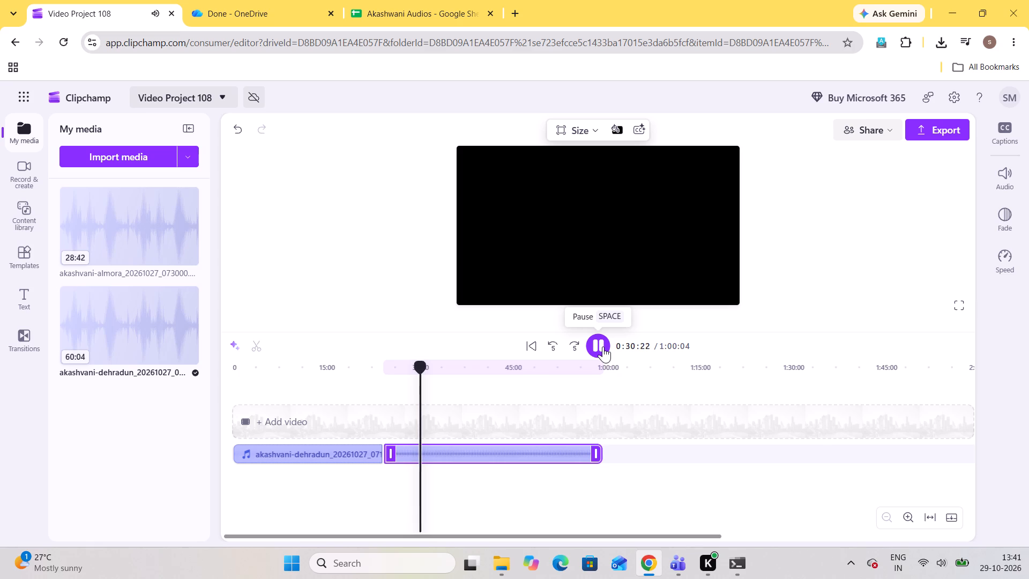
left_click(603, 346)
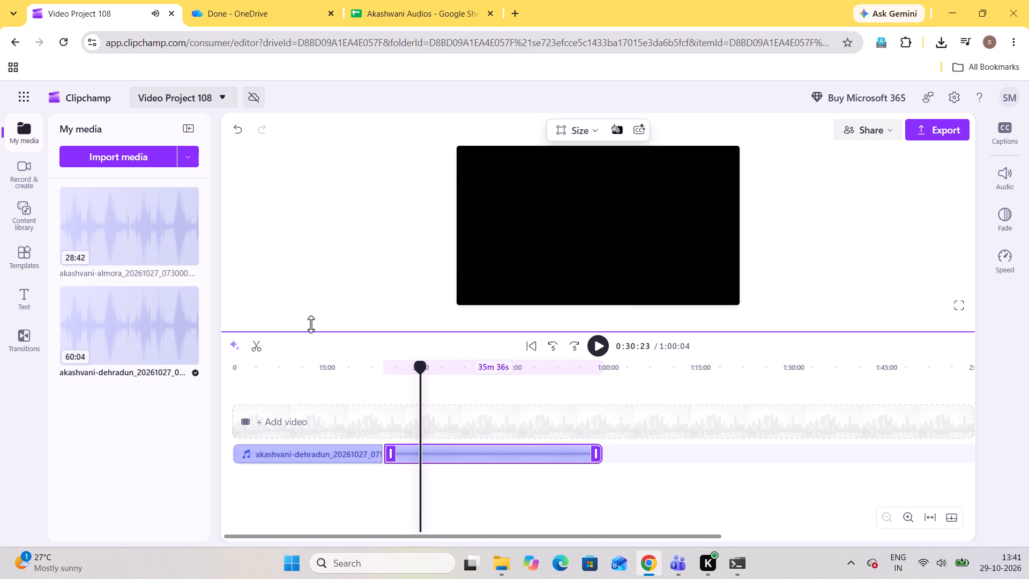
left_click(259, 348)
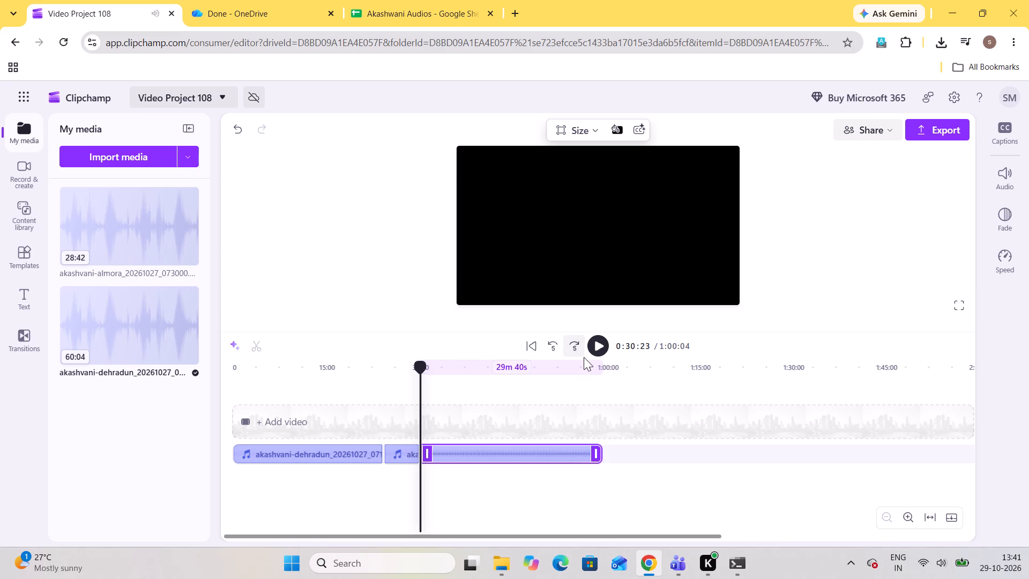
Resume playback and delete the first audio segment, which lies before the song's start at 0:24:27.
left_click(603, 344)
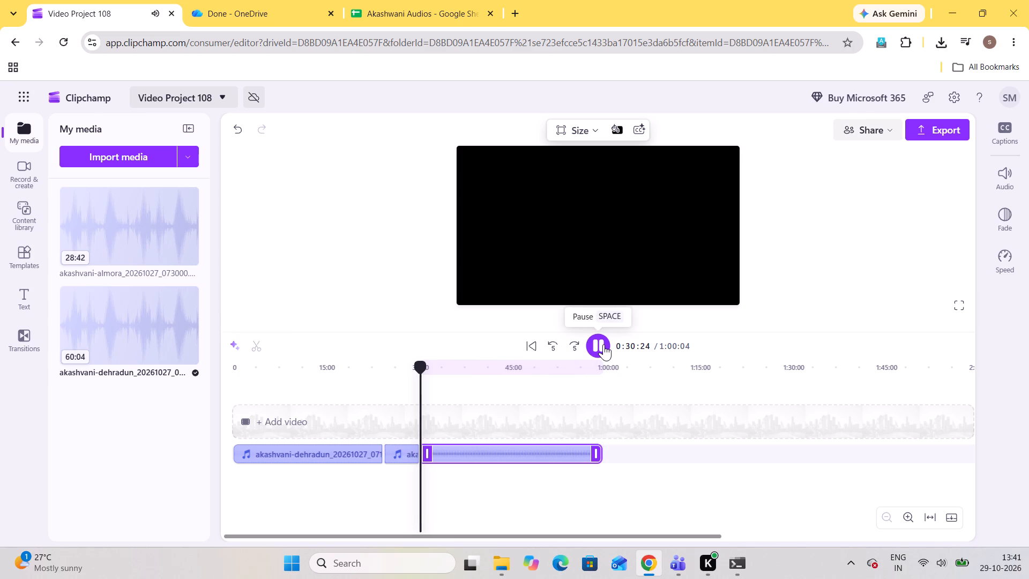
left_click(345, 455)
key("Delete")
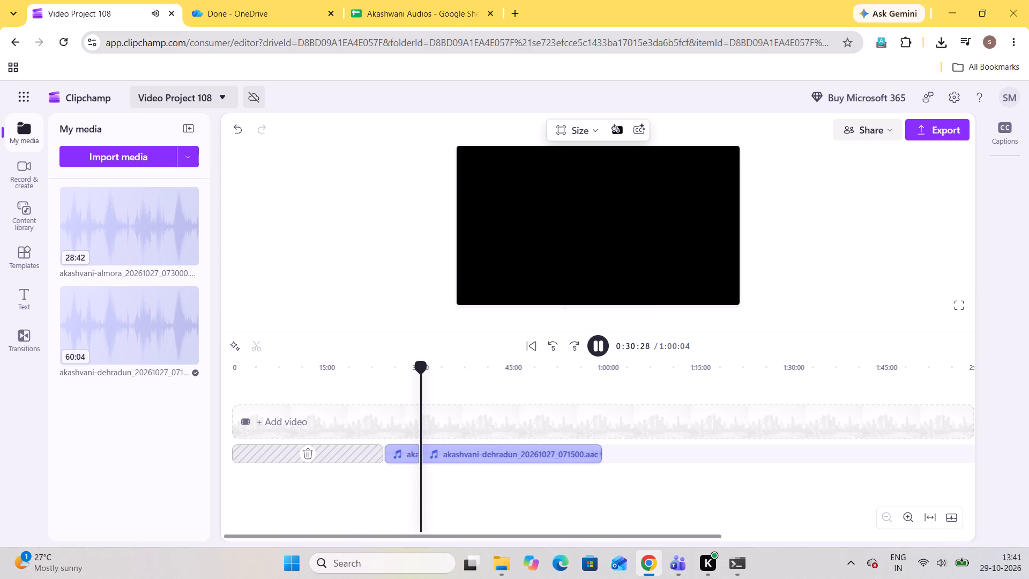
Delete the audio segment after the song's end at 0:30:23 and close the empty gap before the song.
key("Delete")
left_click(472, 448)
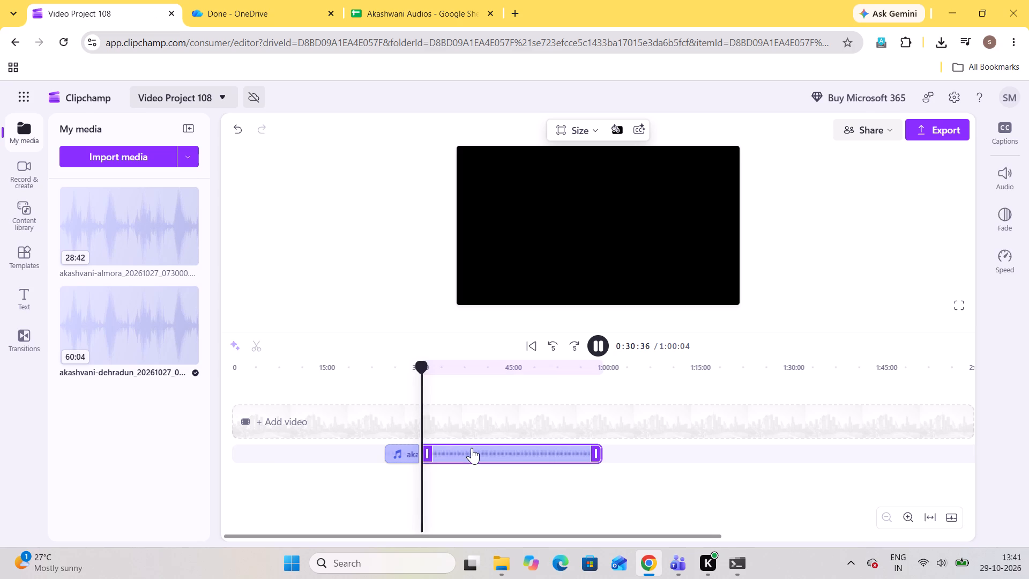
key("BackSpace")
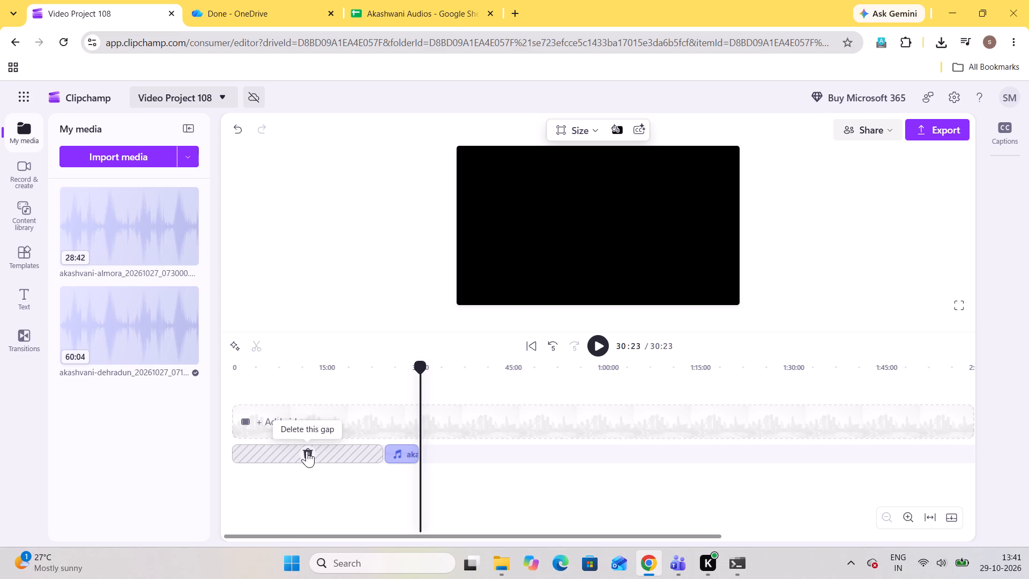
left_click(307, 451)
Export the song as audio only and save "gadhwali-santosh khetwal-panduchauri udikar.m4a" in the akashvani-dehradun_20261027_071500 folder.
left_click(943, 126)
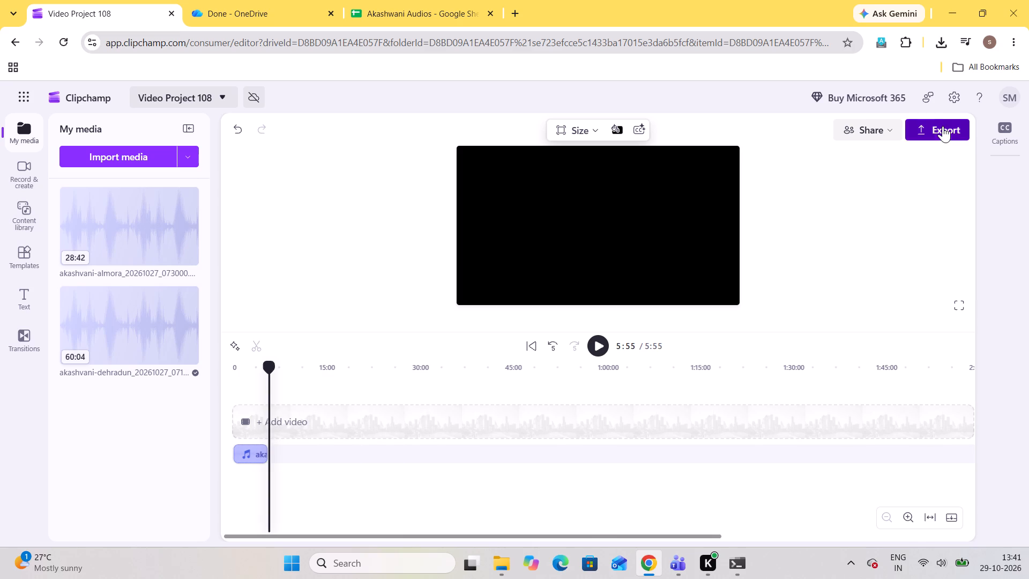
left_click(666, 402)
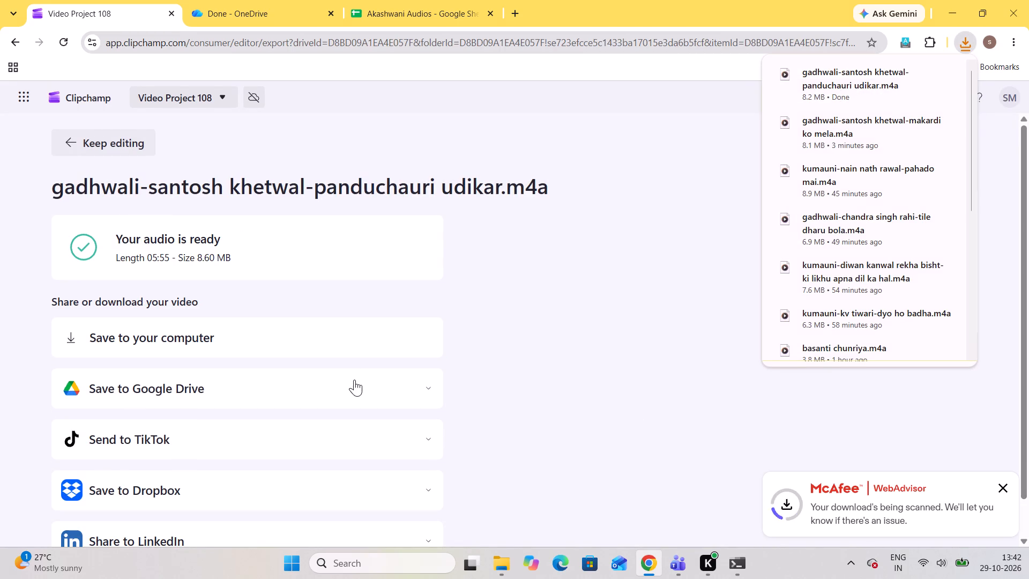
left_click(361, 331)
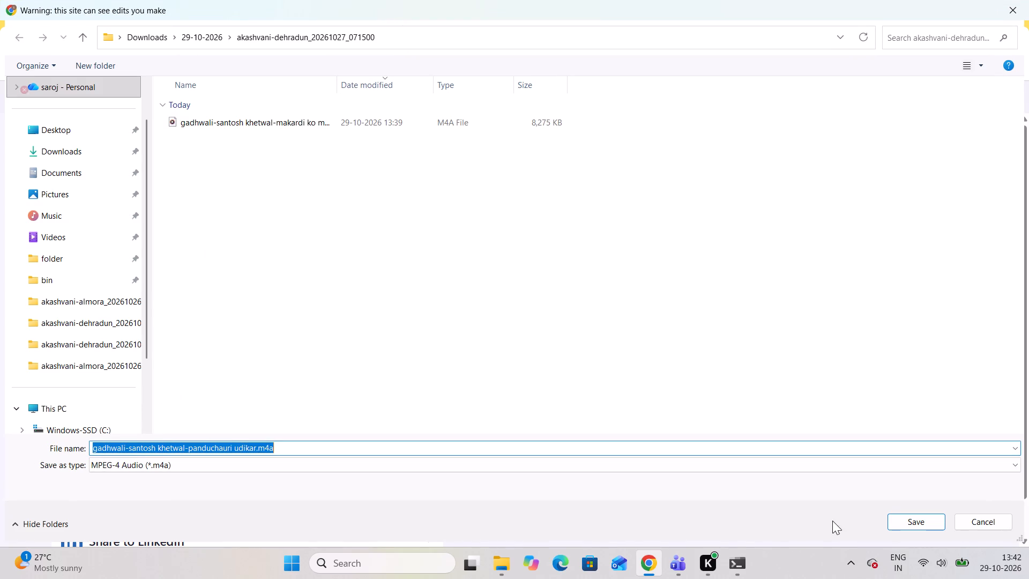
left_click(894, 517)
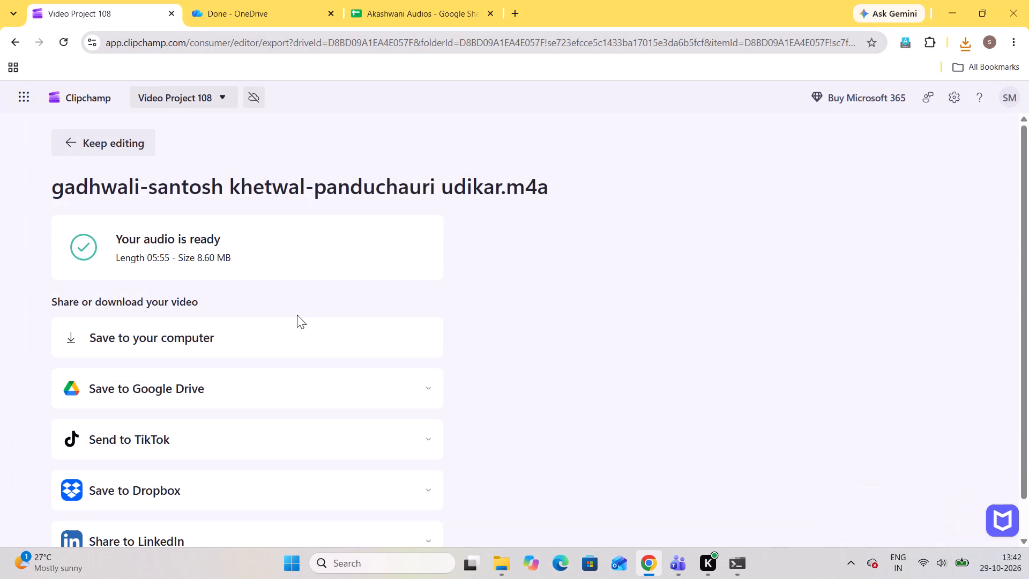
Return to editing and replace the exported song clip on the timeline with the full akashvani-dehradun recording.
left_click(119, 146)
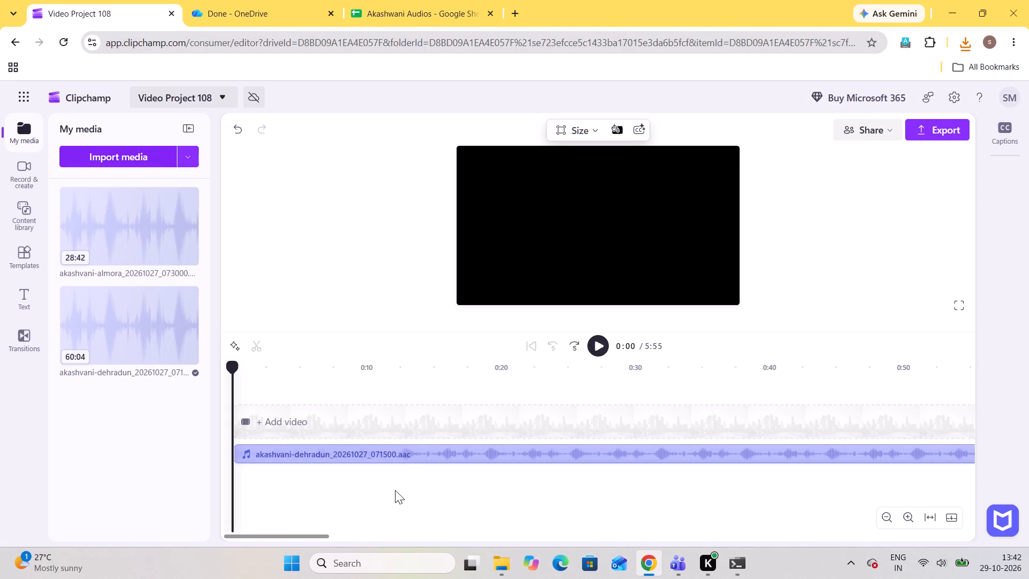
left_click(394, 451)
key("Delete")
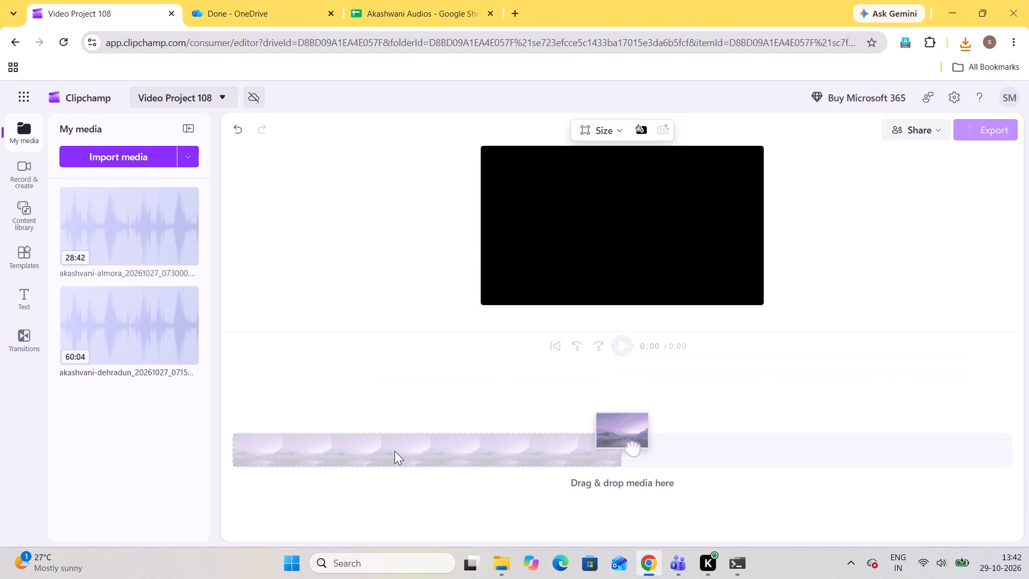
left_click_drag(86, 325, 230, 436)
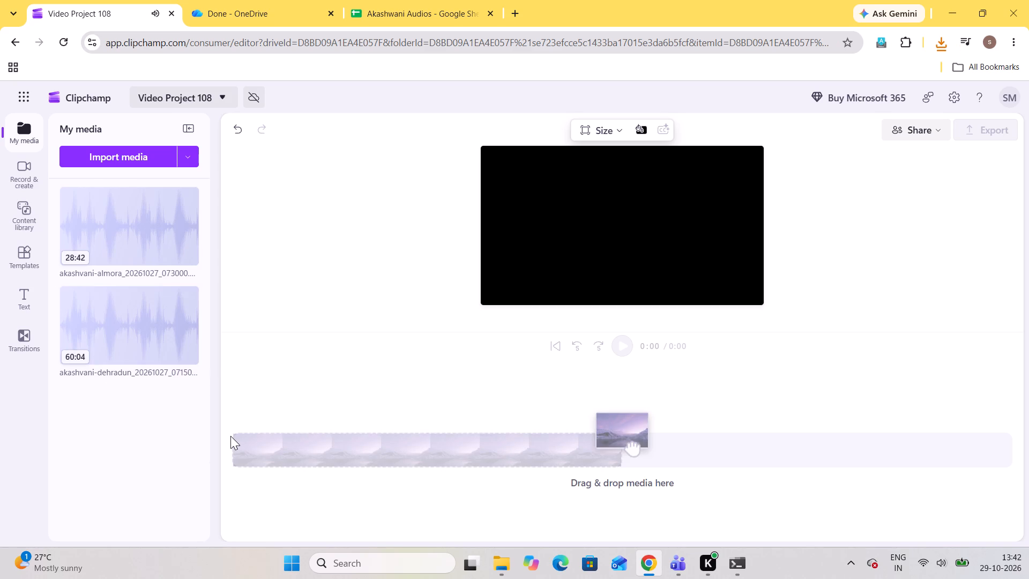
left_click_drag(136, 345, 266, 446)
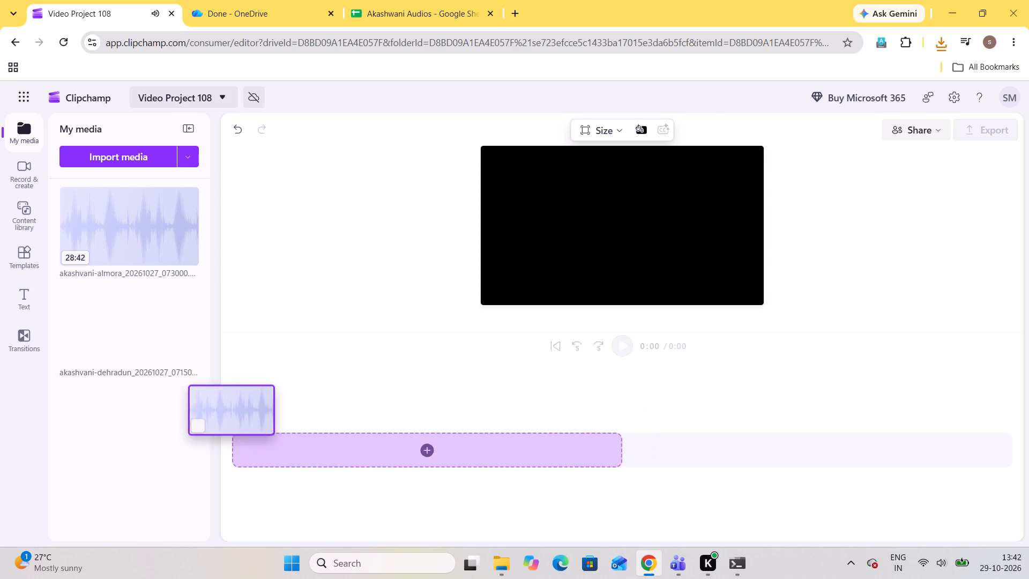
left_click_drag(266, 446, 266, 447)
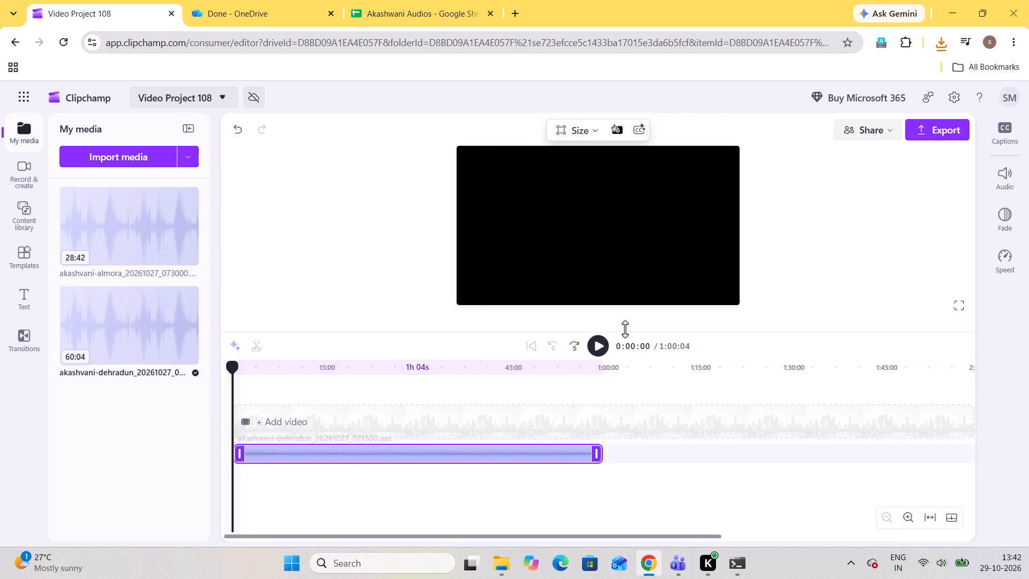
Play and skim the Dehradun recording to locate the next song's start, and split the audio there at 0:30:39.
left_click(487, 383)
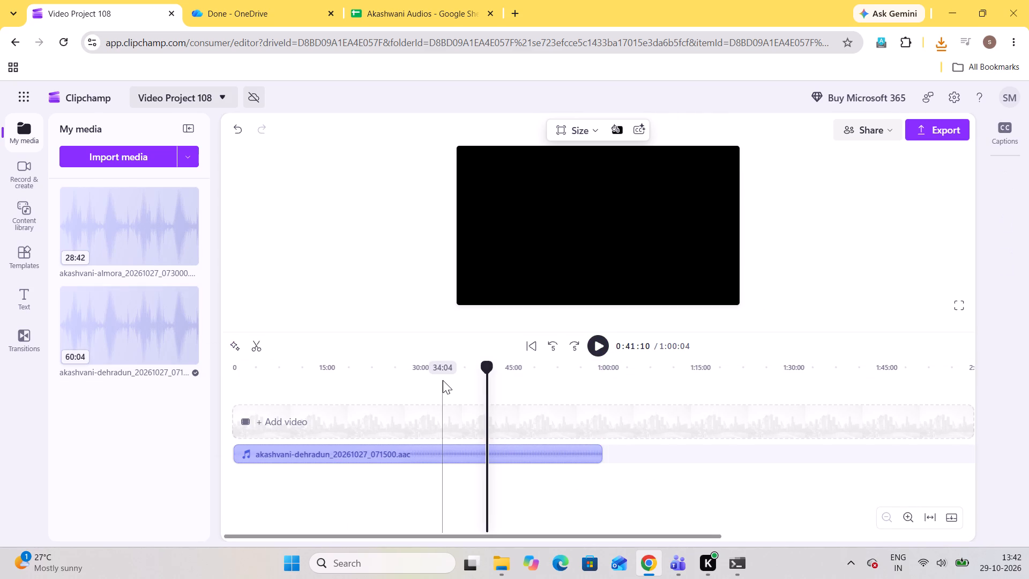
left_click(443, 380)
left_click(596, 343)
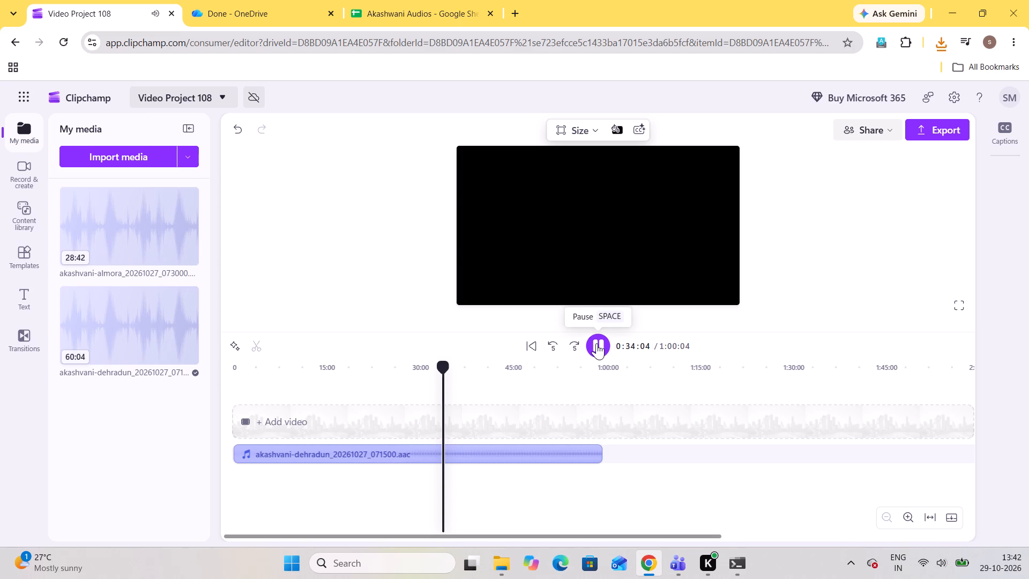
left_click(436, 369)
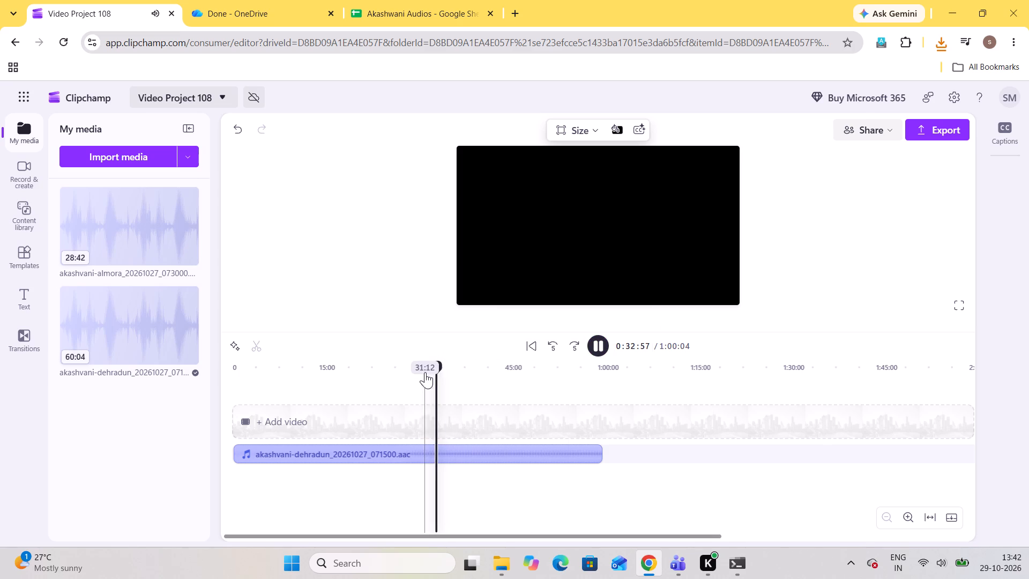
left_click(425, 372)
left_click(407, 372)
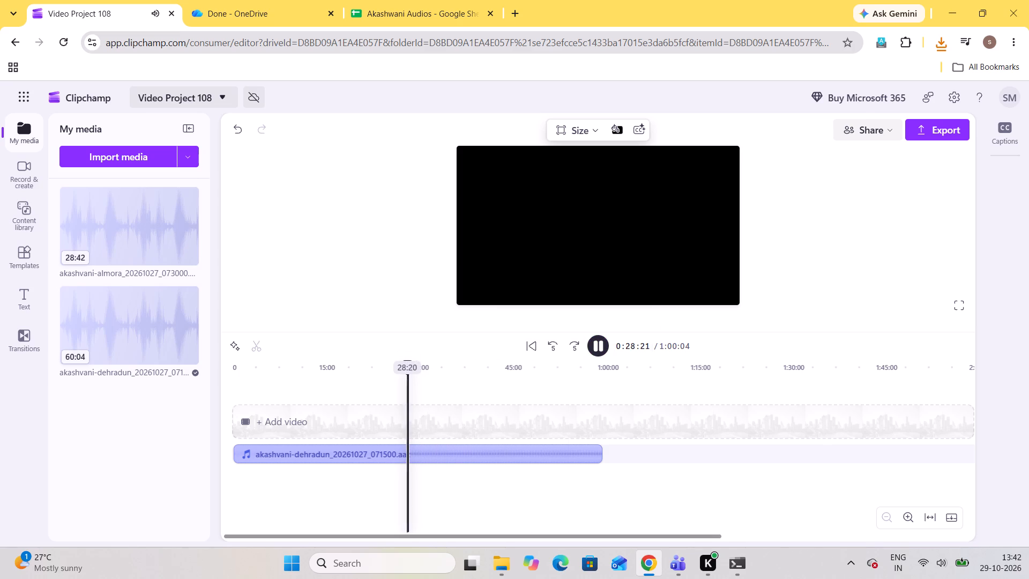
left_click(414, 373)
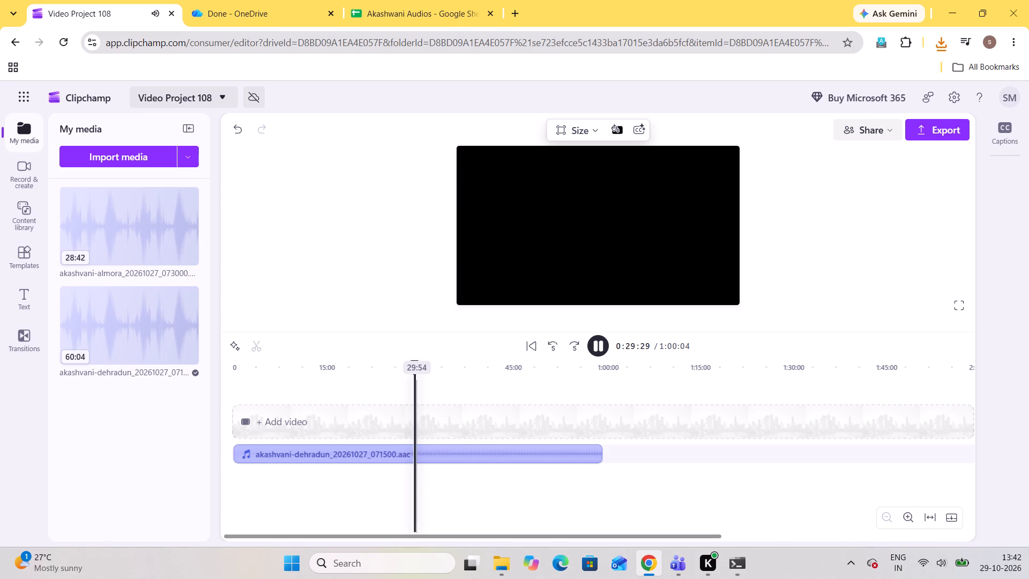
left_click(417, 373)
left_click(421, 374)
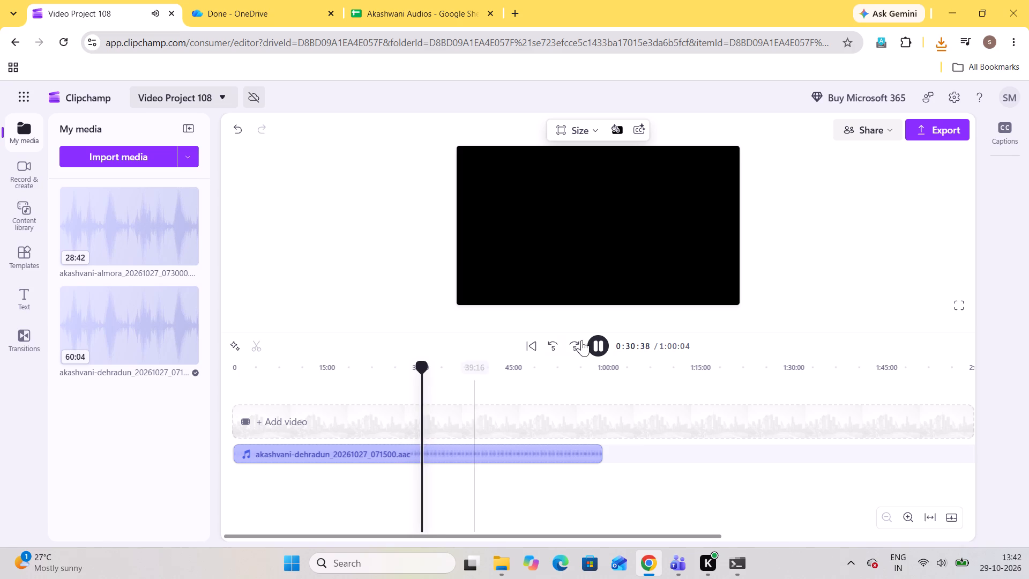
left_click(598, 343)
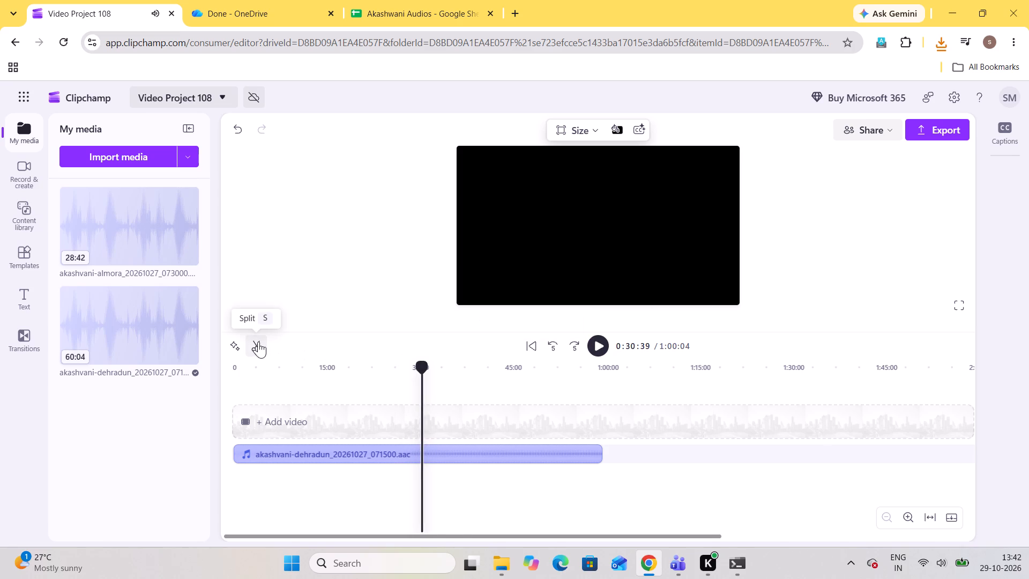
left_click(258, 342)
Resume playback of the second segment from the split at 0:30:39.
left_click(591, 352)
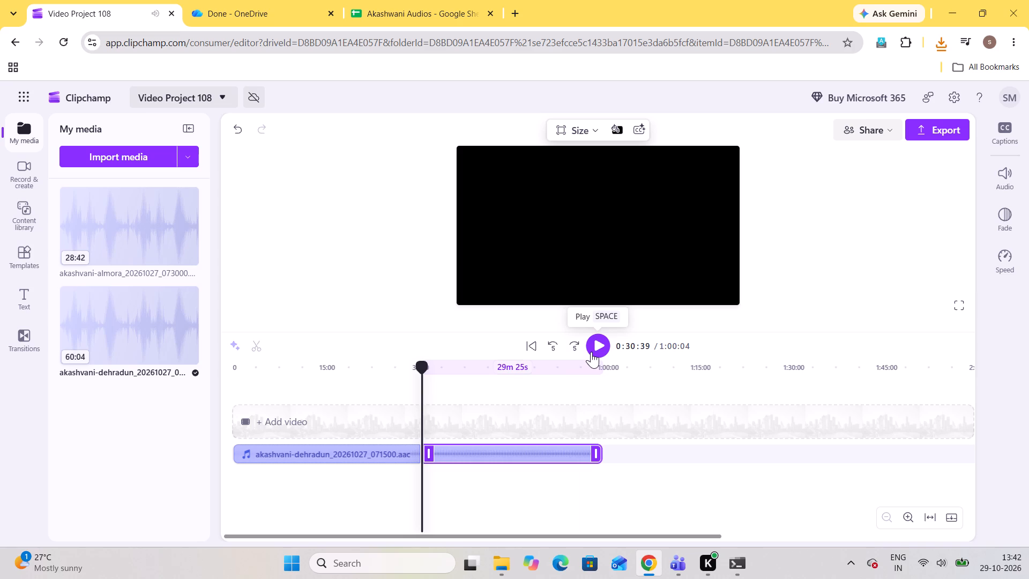
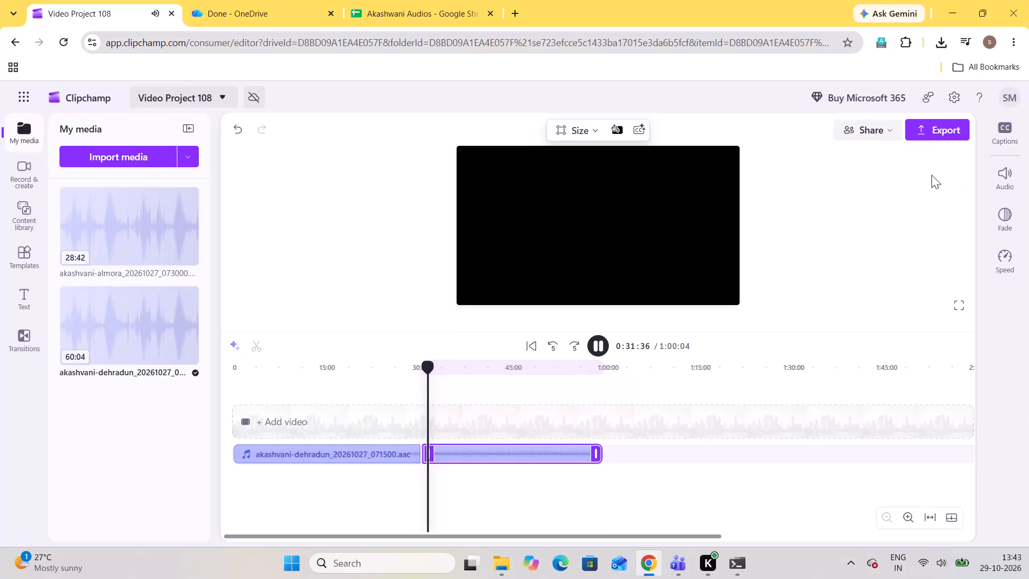
Set the audio-only export's file name to "gadhwali-santosh khetwal-jai bhole baba" and return to the timeline without exporting.
left_click(936, 133)
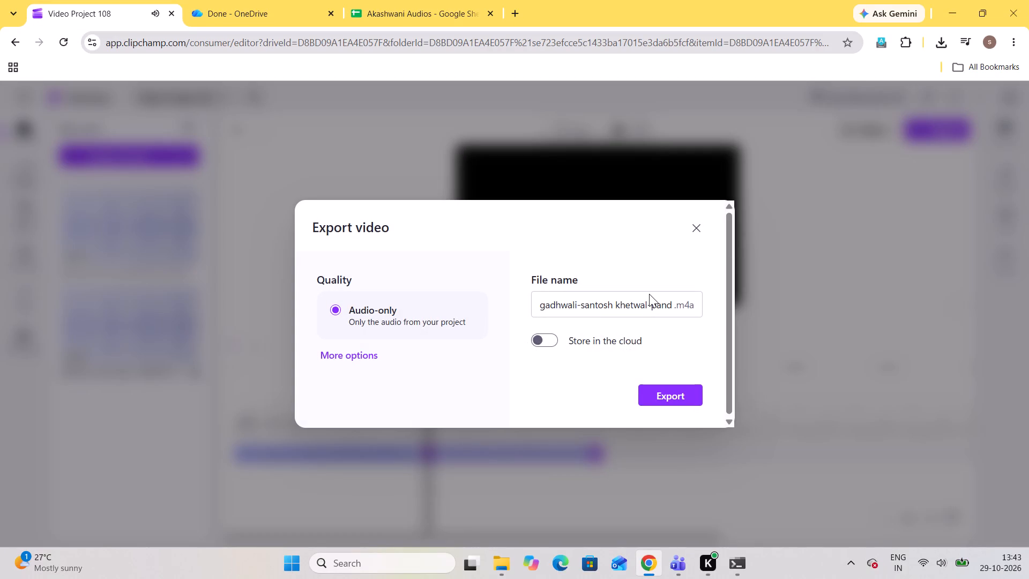
left_click(650, 303)
left_click_drag(650, 303, 863, 317)
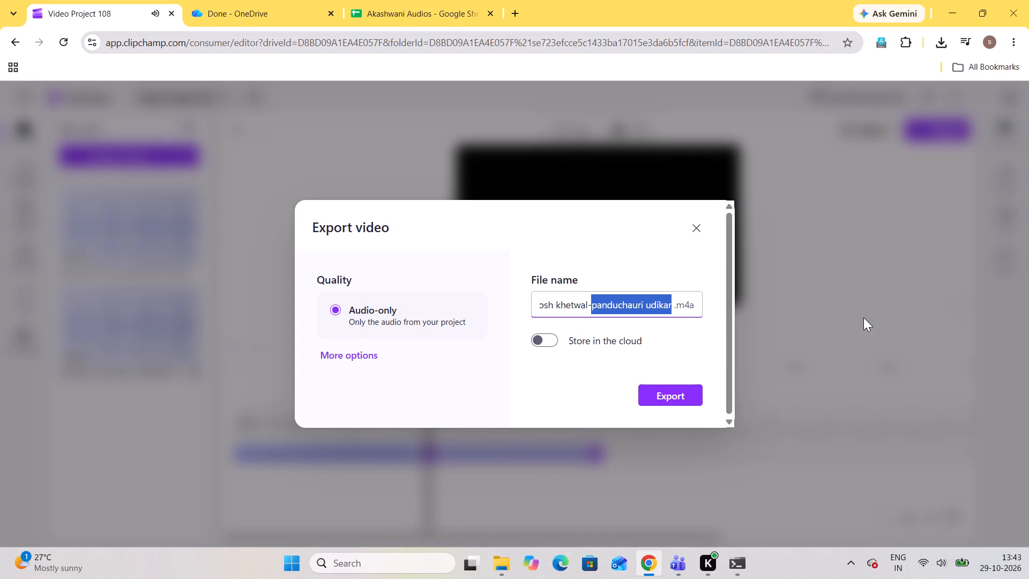
key("BackSpace")
type("jai")
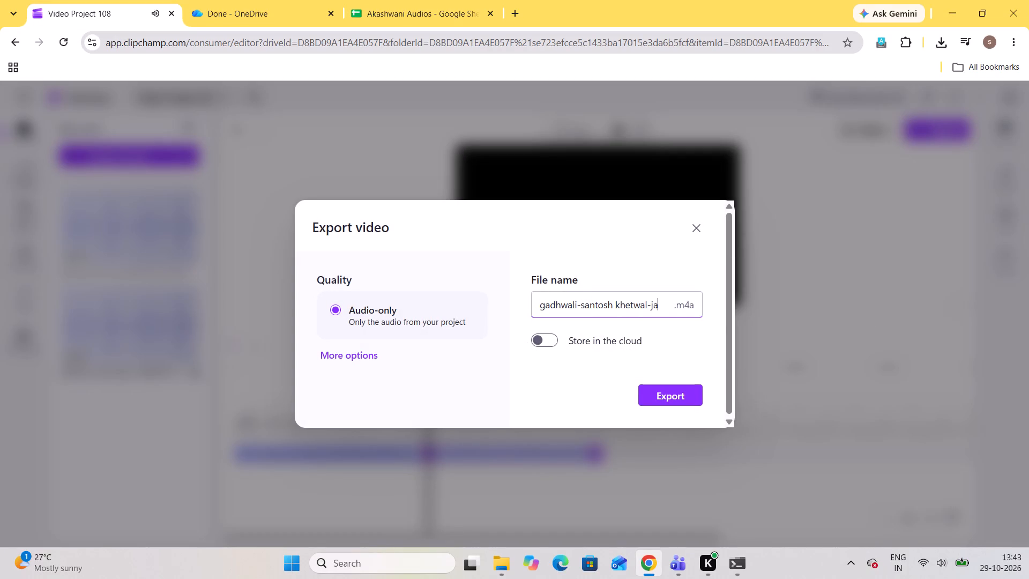
key("space")
type("bhole")
key("space")
type("baba")
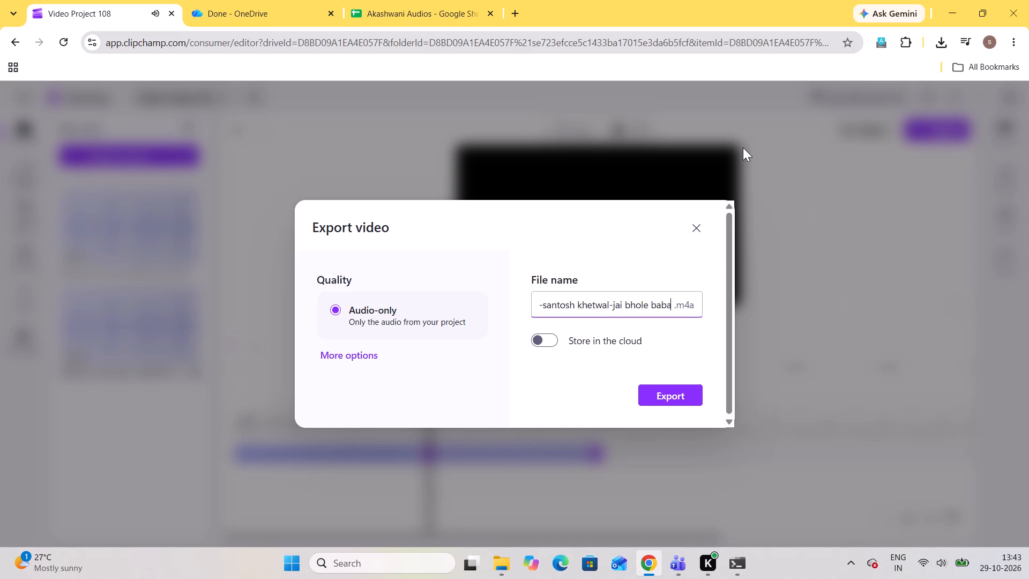
left_click(743, 147)
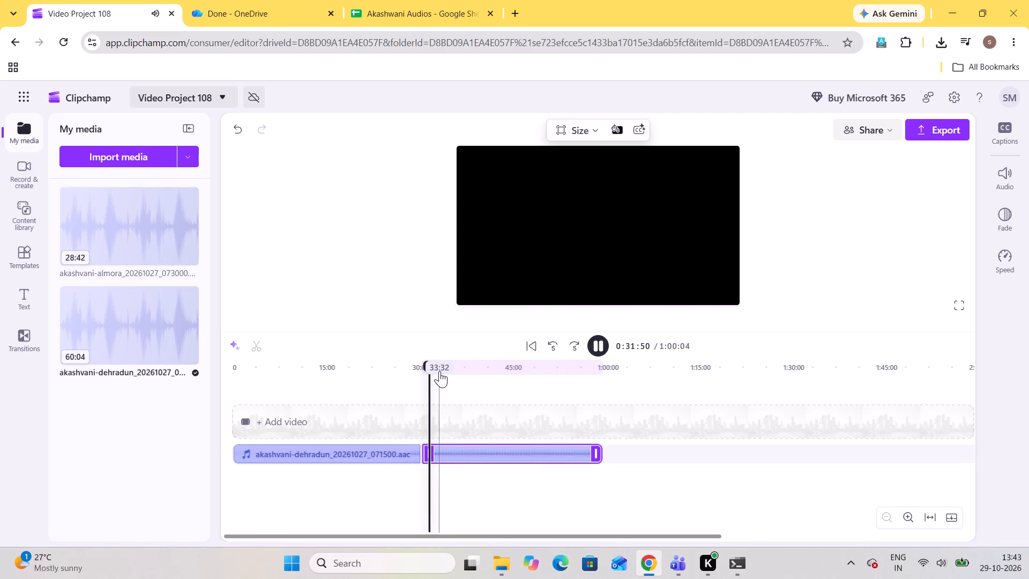
Skim the second segment to locate the end of the song and split the audio there at 0:37:14.
left_click(439, 371)
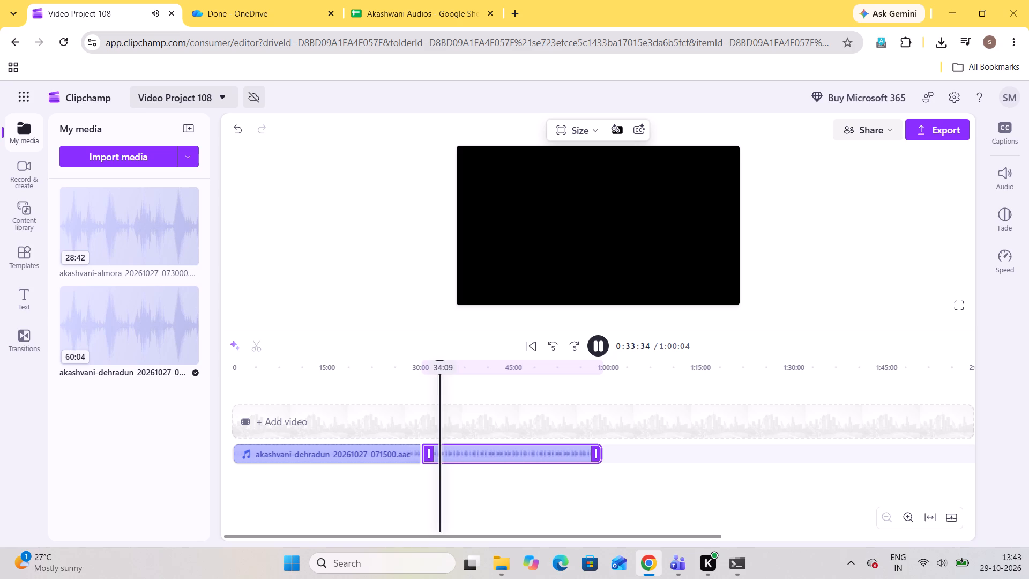
left_click(443, 371)
left_click(447, 371)
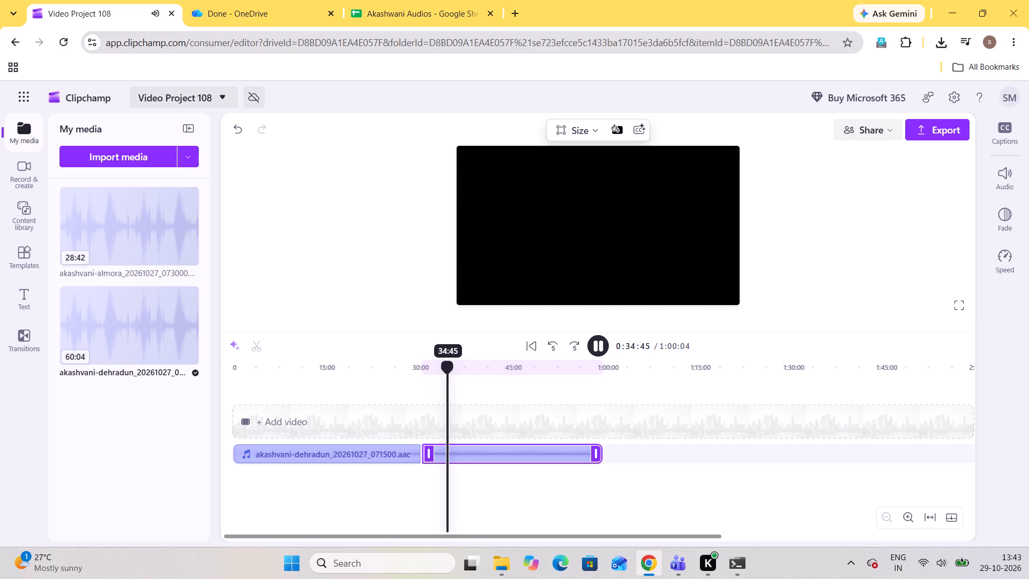
left_click(454, 371)
left_click(465, 371)
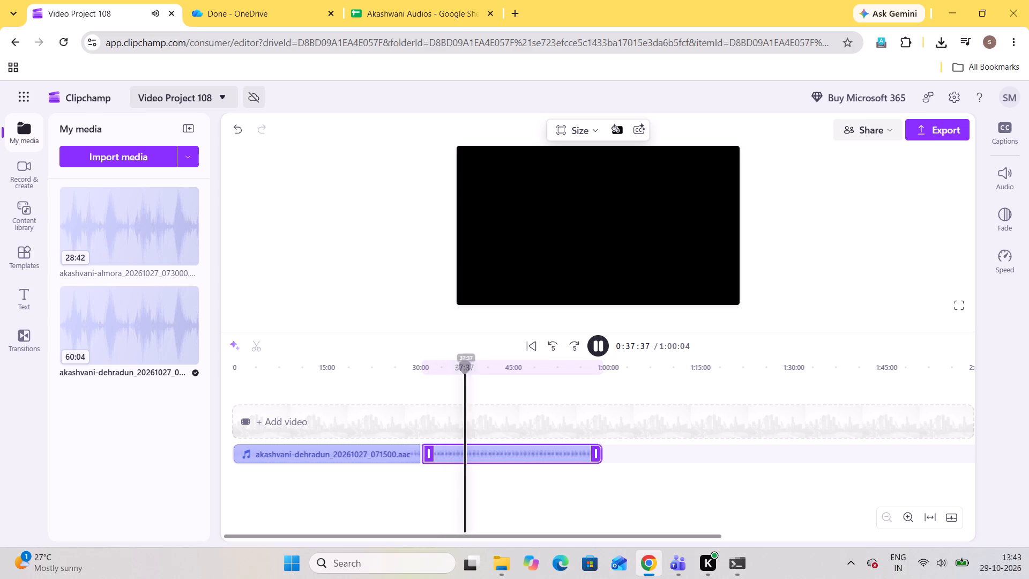
left_click(464, 371)
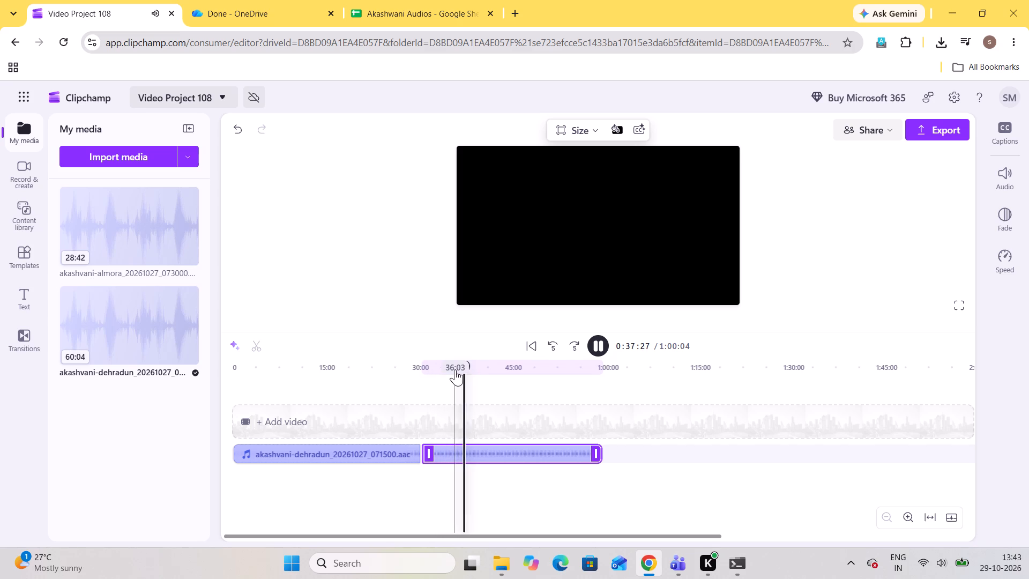
left_click(455, 369)
left_click(459, 369)
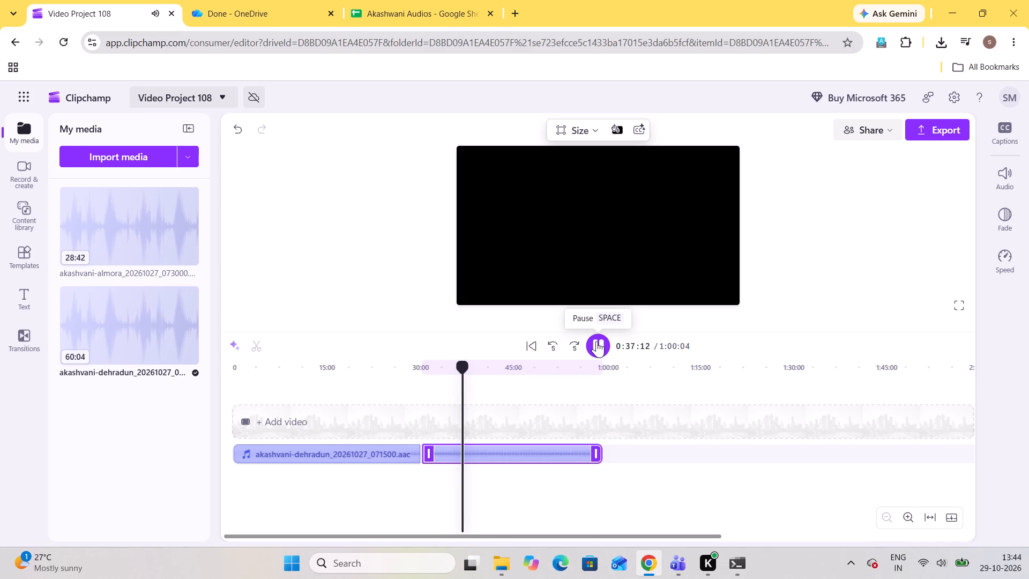
left_click(596, 341)
left_click(251, 343)
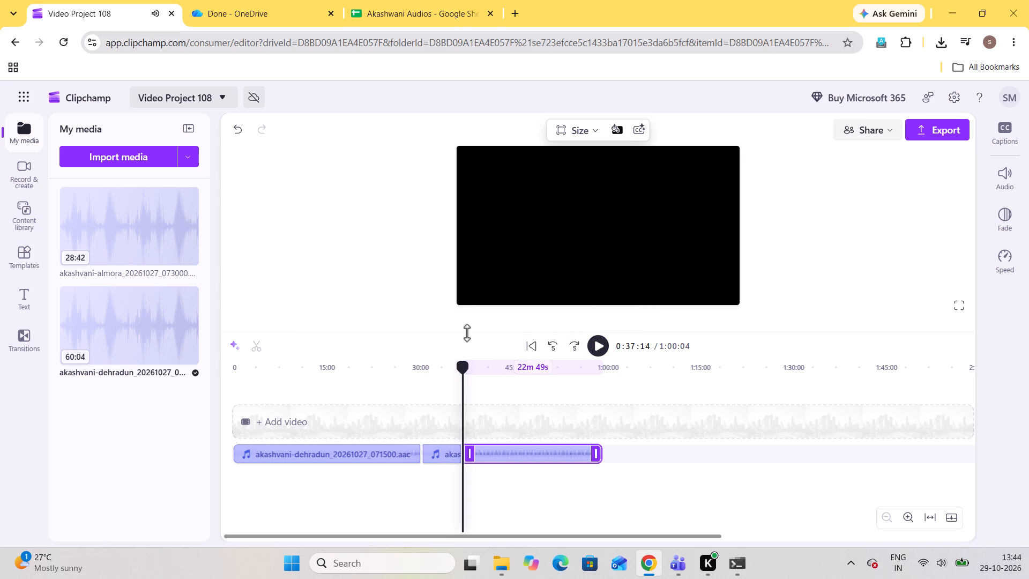
left_click(595, 341)
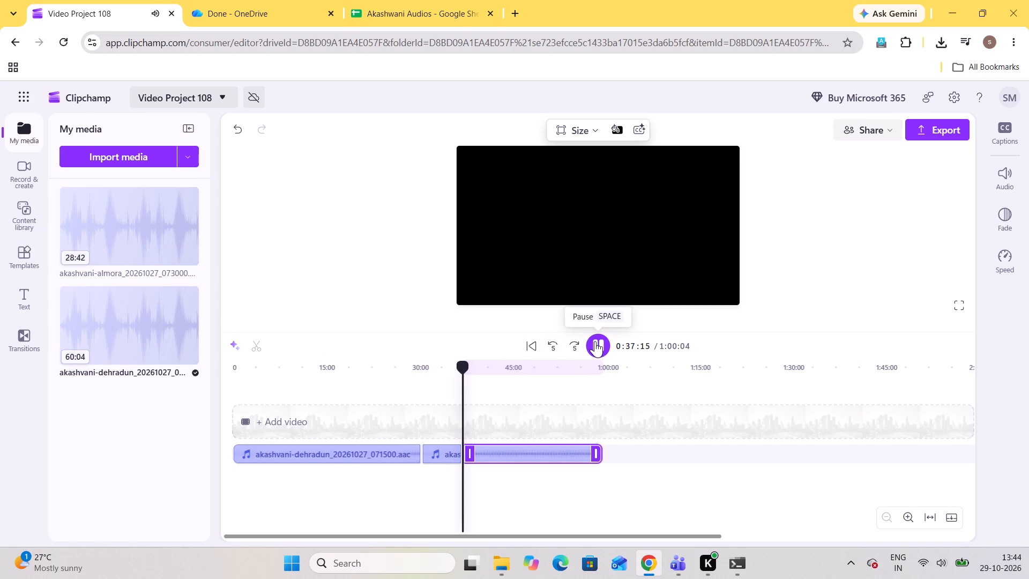
Delete the segments before and after the song and close the gap so the song starts the timeline.
left_click(382, 451)
key("Delete")
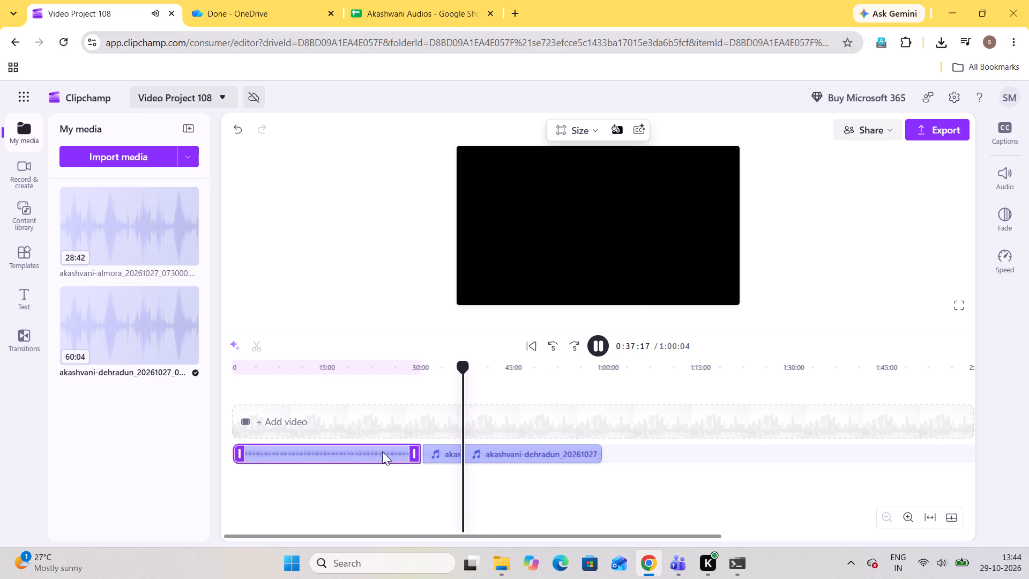
left_click(519, 459)
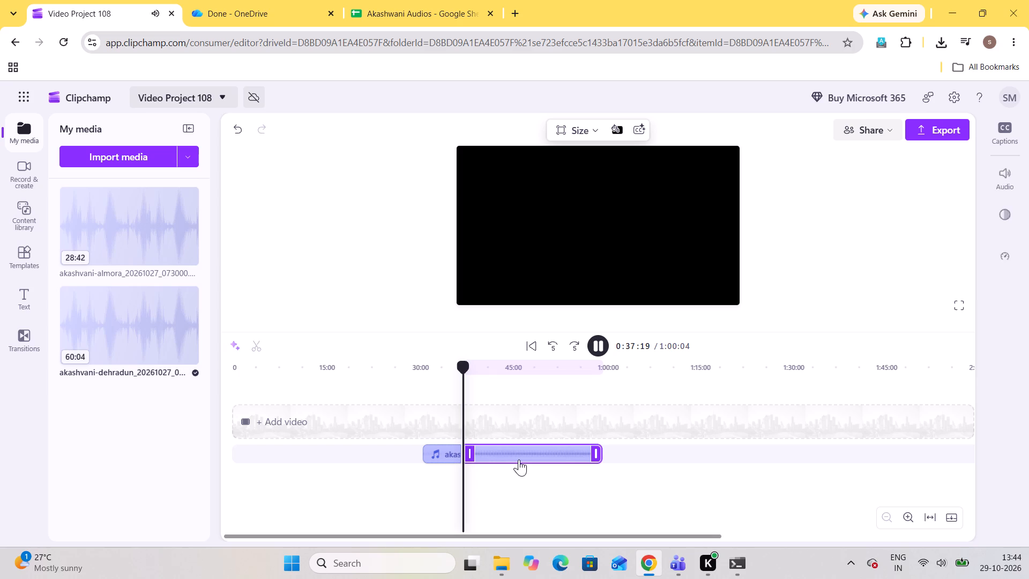
key("Delete")
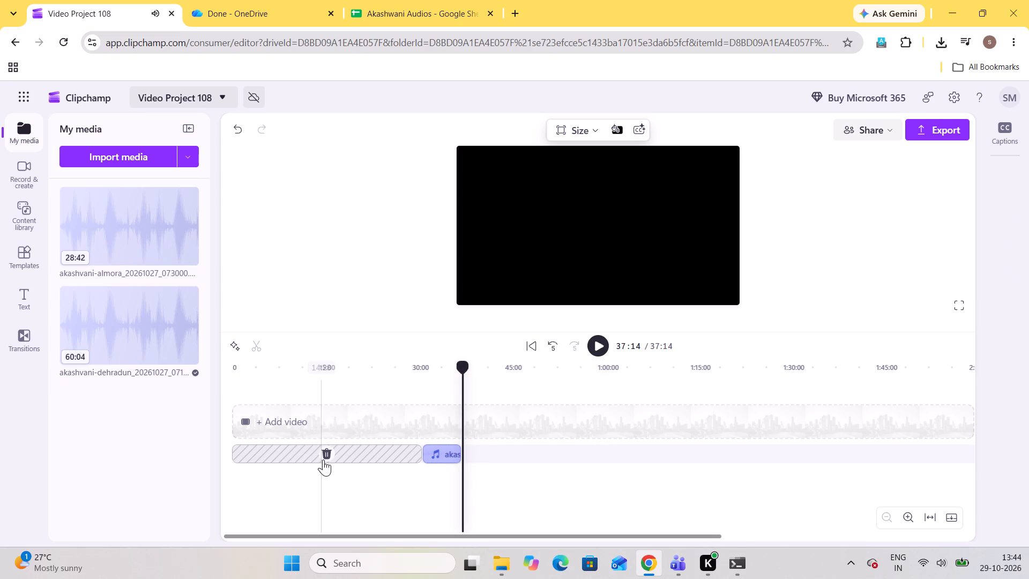
left_click(327, 457)
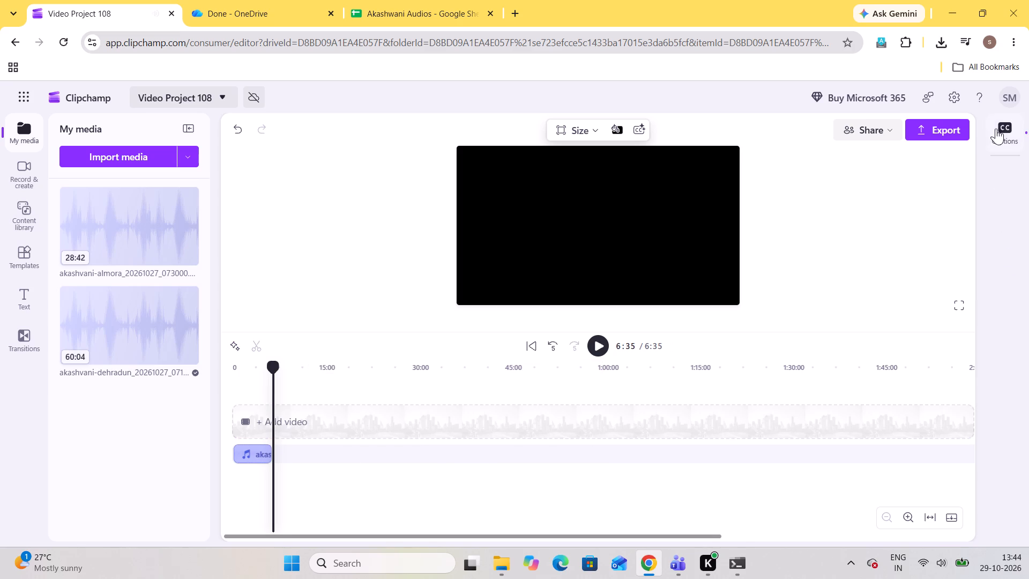
Export the song as audio only and save "gadhwali-santosh khetwal-jai bhole baba.m4a" to the computer.
left_click(952, 122)
left_click(676, 395)
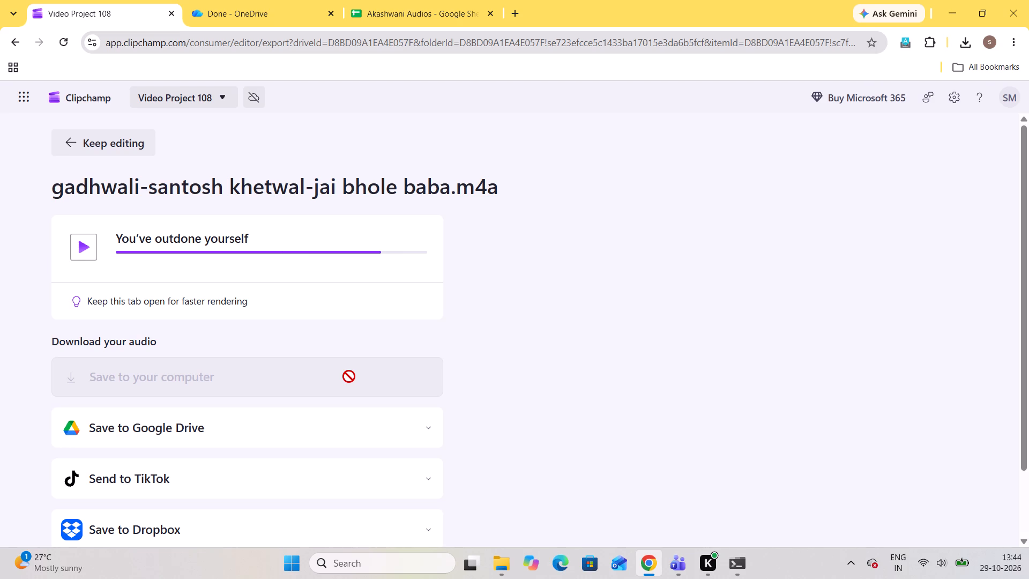
left_click(351, 343)
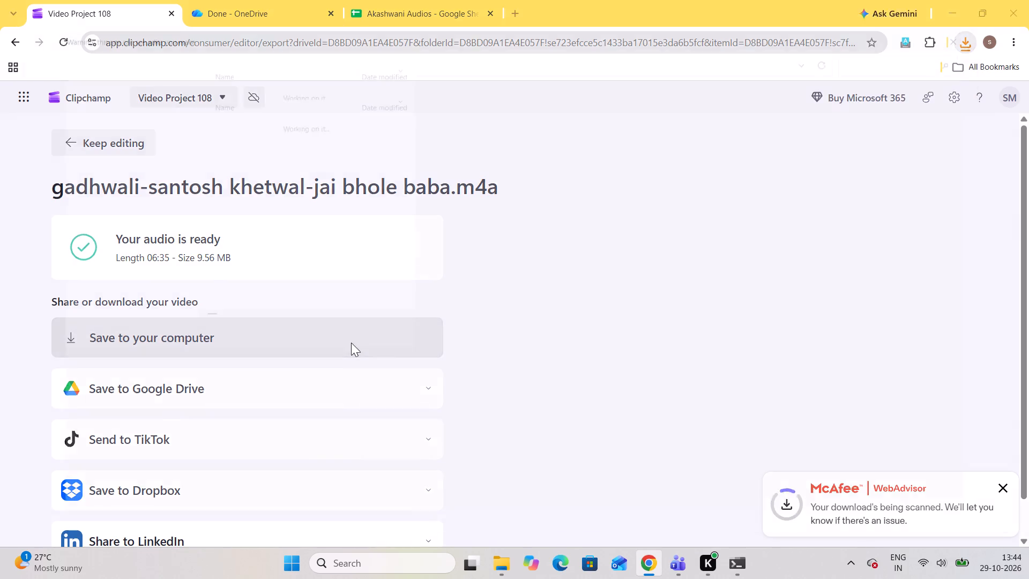
left_click(899, 516)
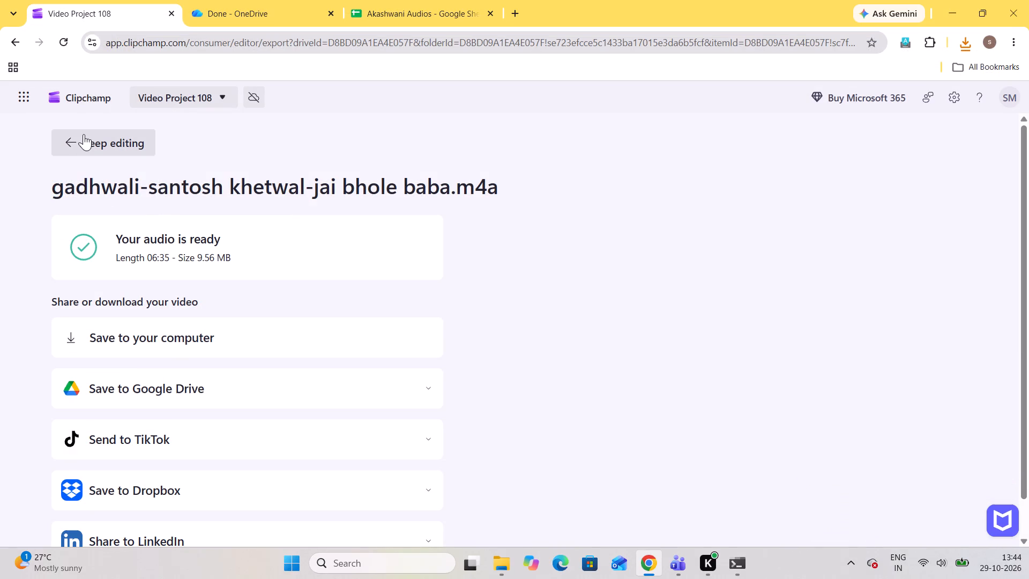
Return to editing and replace the exported song clip on the timeline with the full akashvani-dehradun recording.
left_click(77, 135)
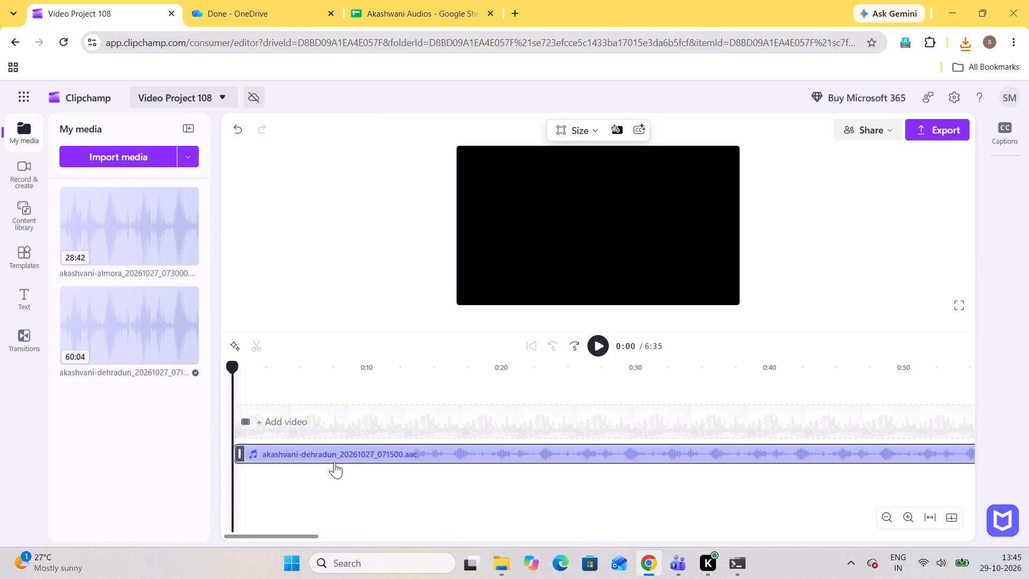
left_click(338, 448)
key("Delete")
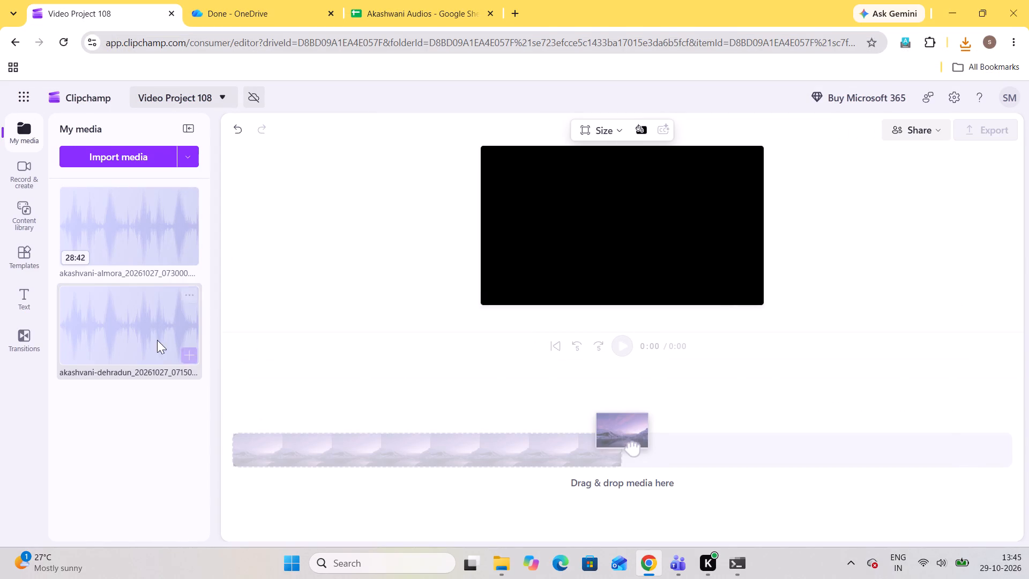
left_click_drag(146, 320, 288, 425)
scroll(288, 425, "right", 1)
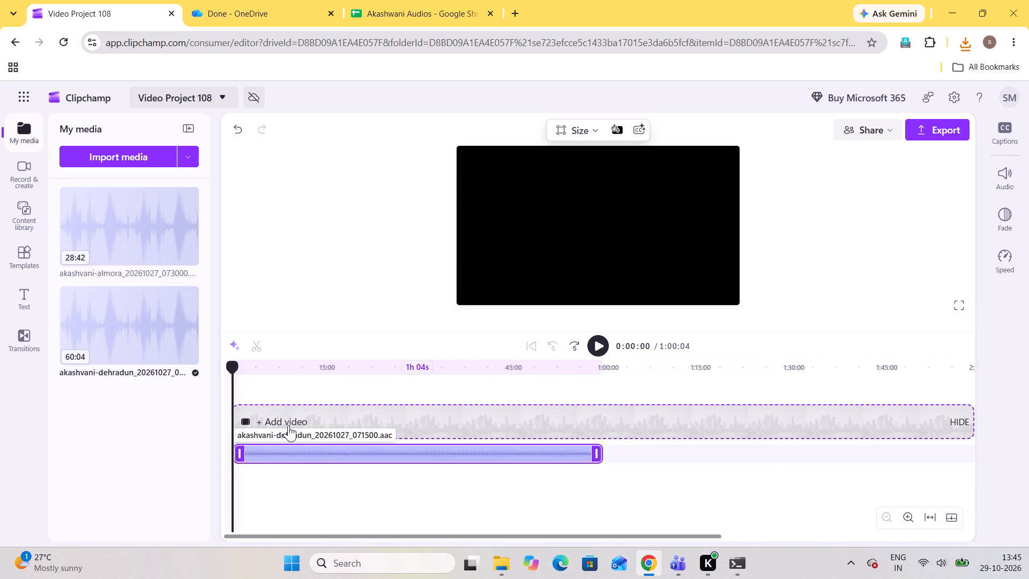
Find the next song's start just after the previous song's end, split the recording there at 0:37:17, and resume playback.
left_click(434, 375)
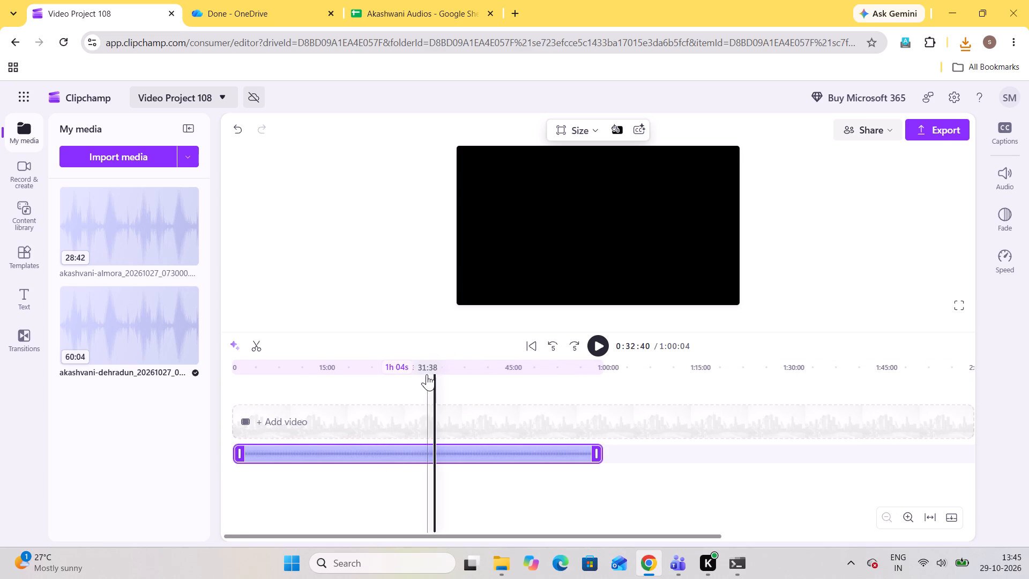
left_click(451, 368)
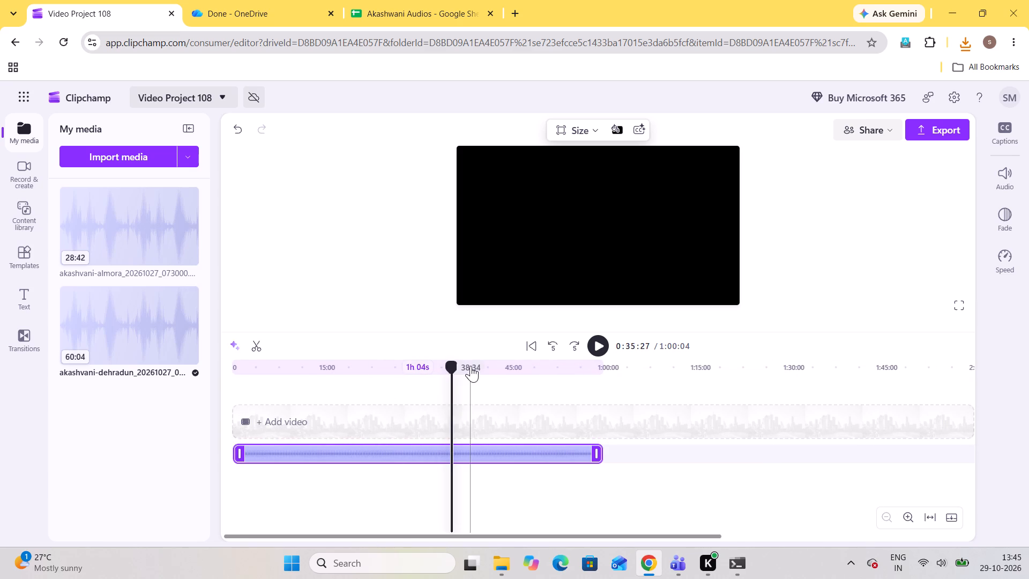
left_click(468, 364)
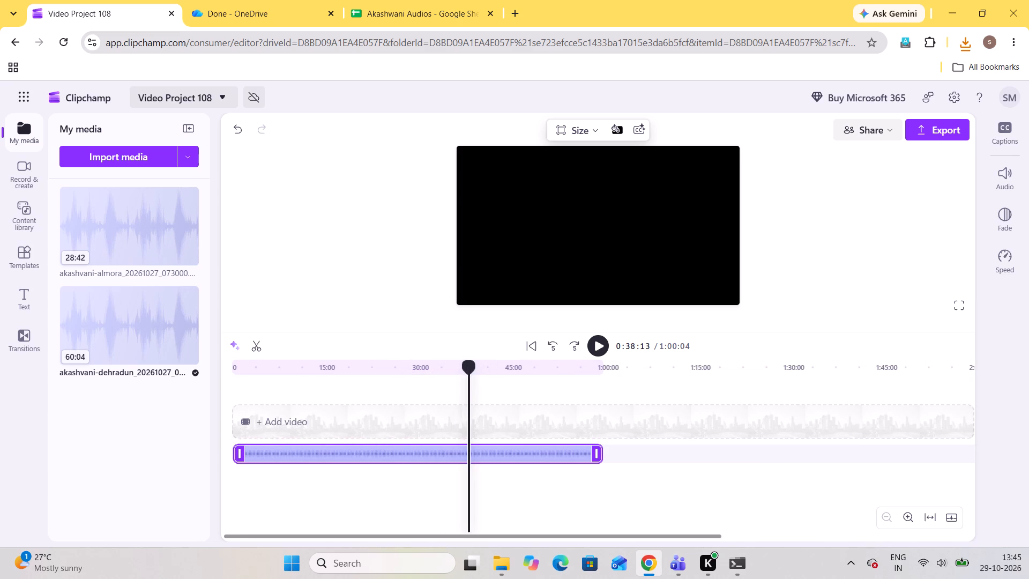
left_click(461, 366)
left_click(601, 342)
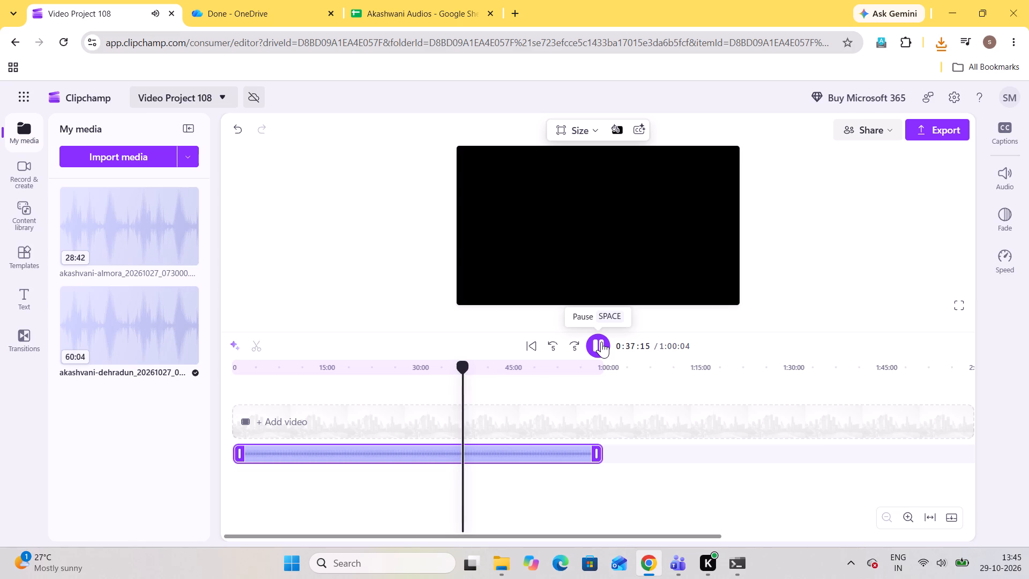
left_click(601, 342)
left_click(258, 350)
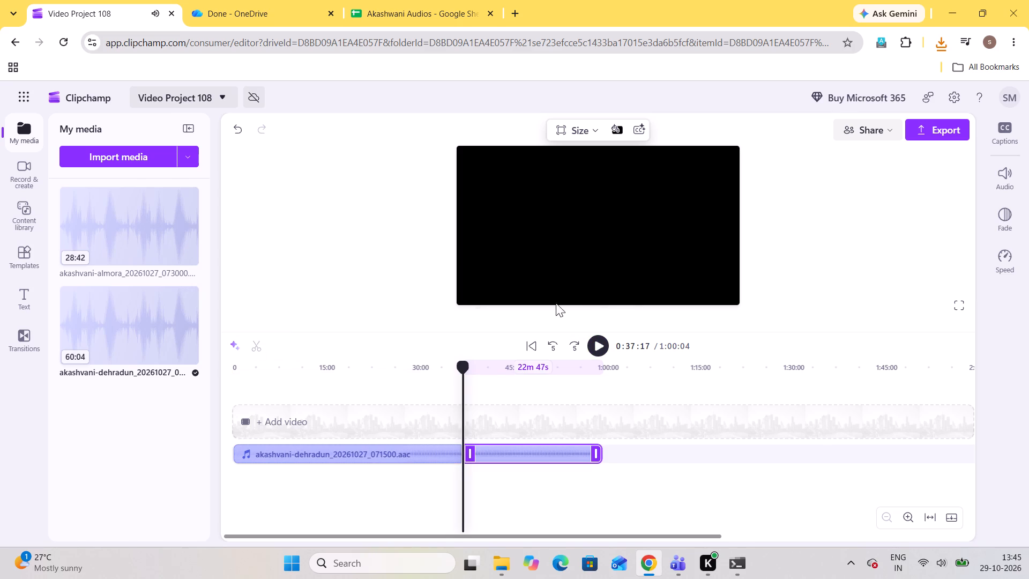
left_click(597, 342)
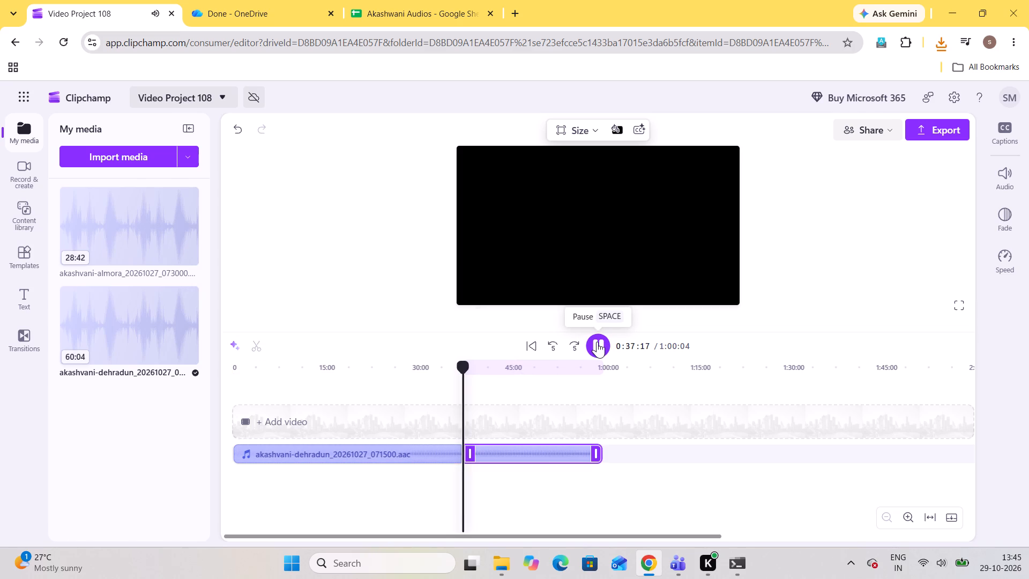
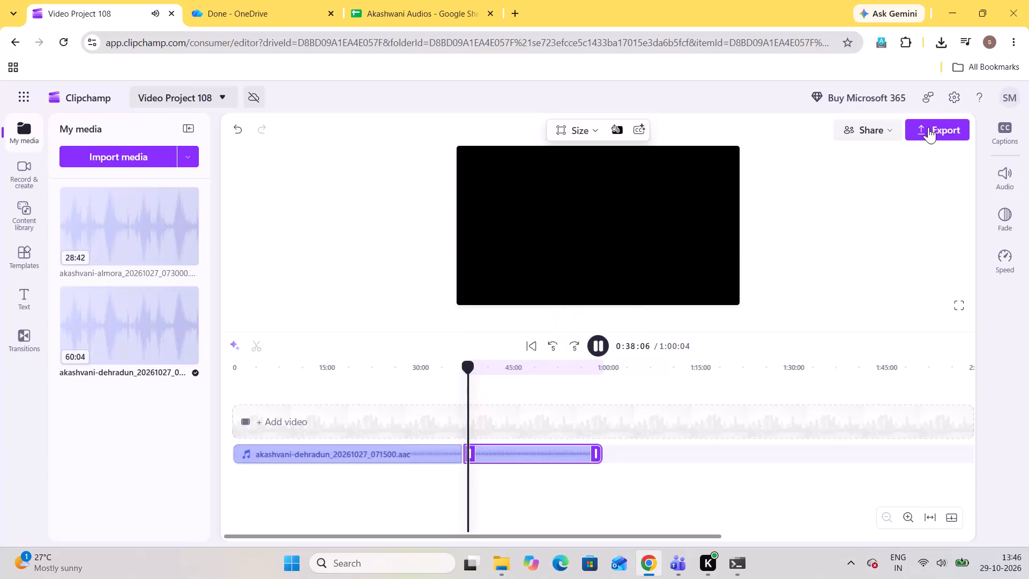
Change the export file name to "gadhwali-santosh khetwal-char dhama tirath" and close the export settings without exporting.
left_click(924, 130)
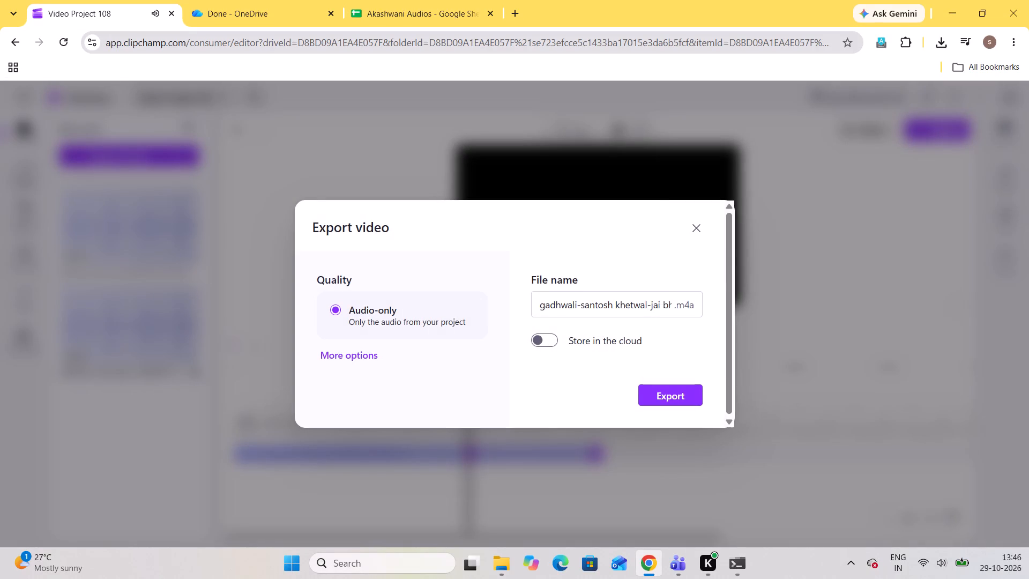
left_click_drag(650, 304, 777, 308)
type("char dhama tir")
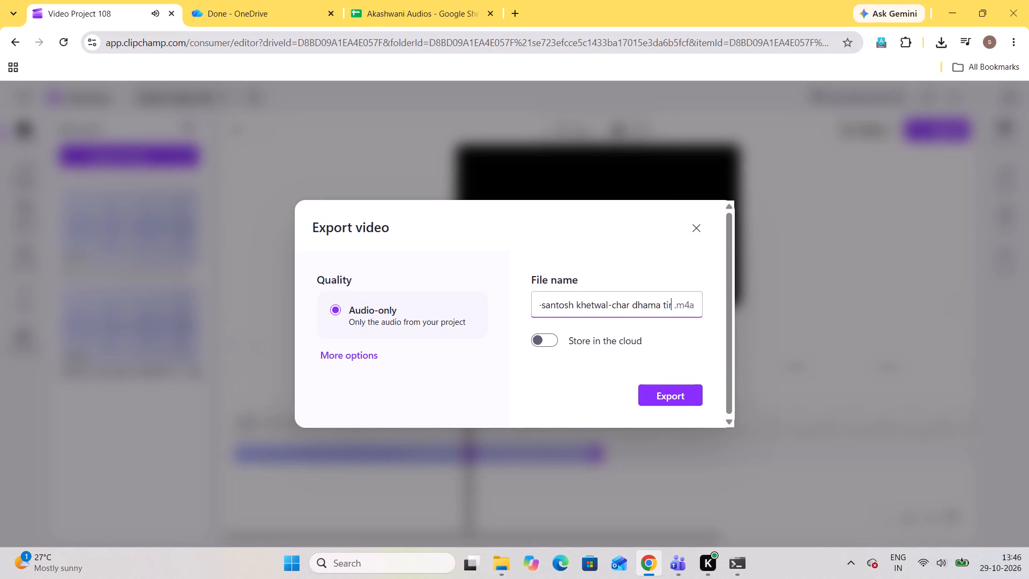
type("ah")
key("BackSpace")
type("th")
key("space")
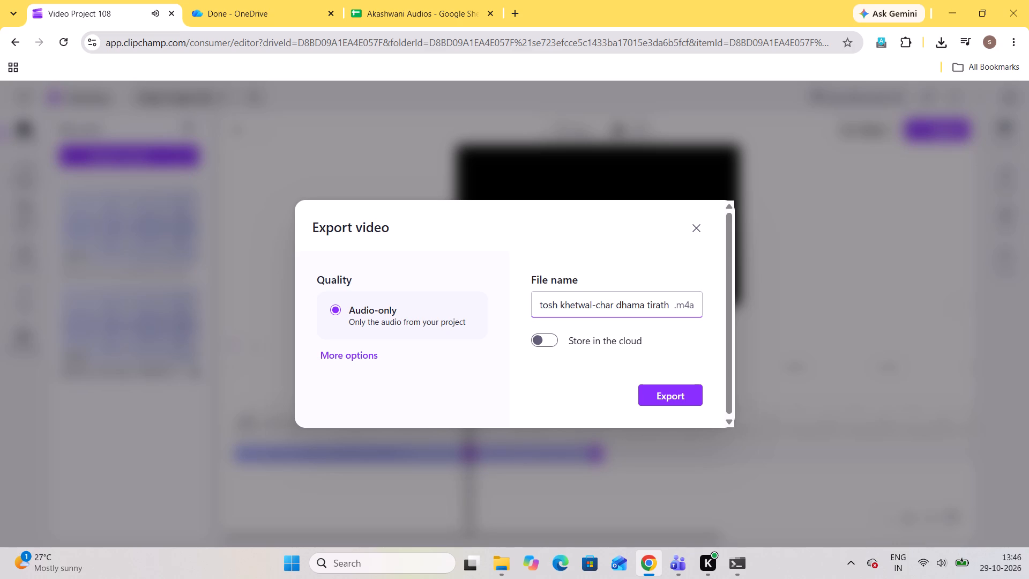
key("BackSpace")
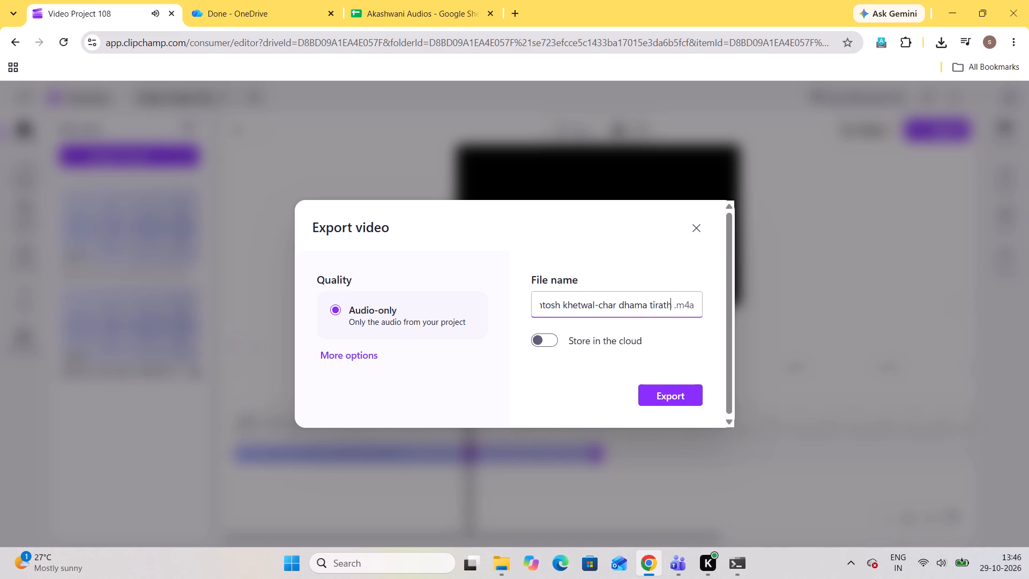
left_click(695, 161)
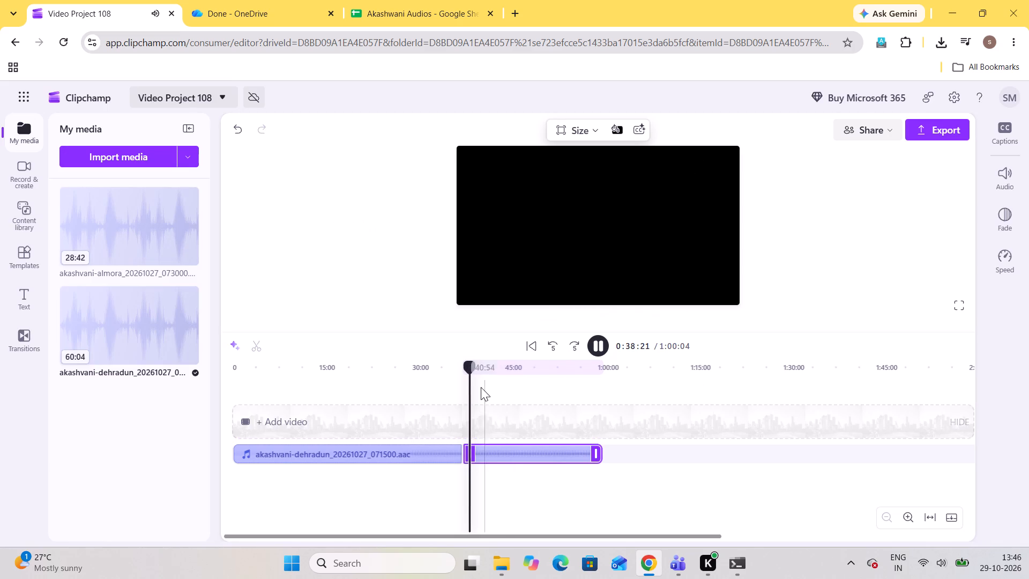
Find where the current song ends, split the recording there at 0:45:08, and resume playback.
left_click(480, 385)
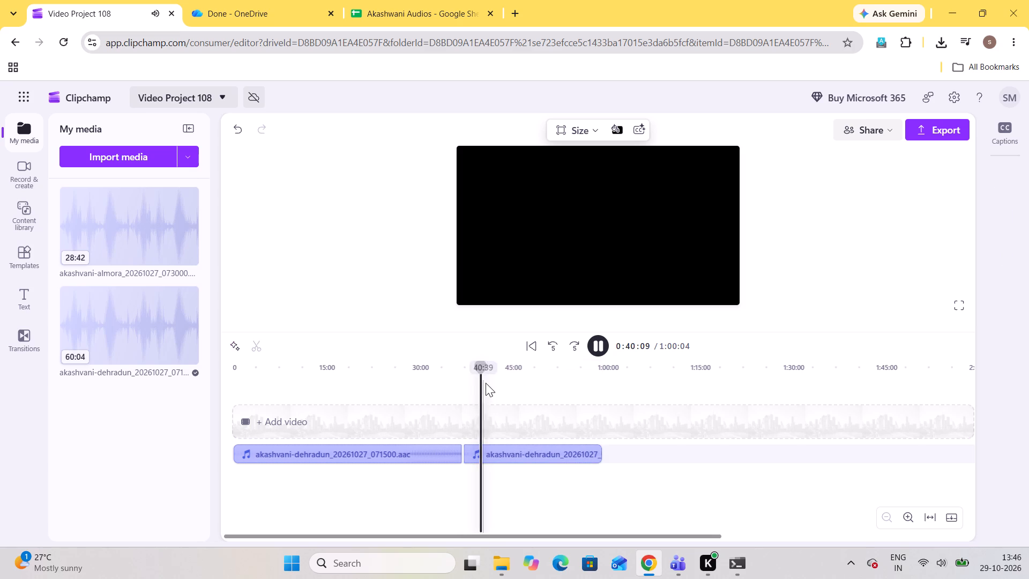
left_click(487, 383)
left_click(495, 382)
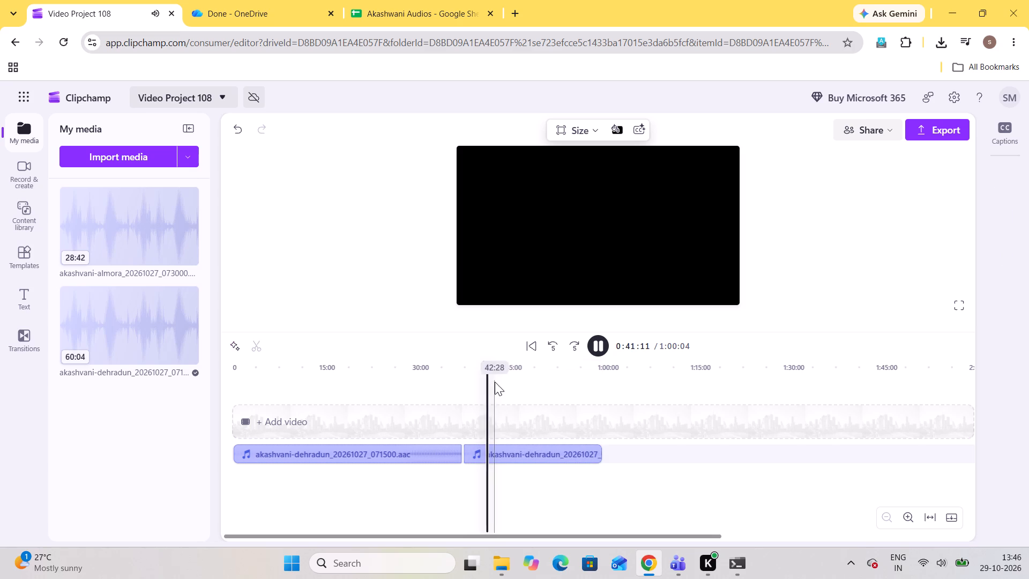
left_click(499, 381)
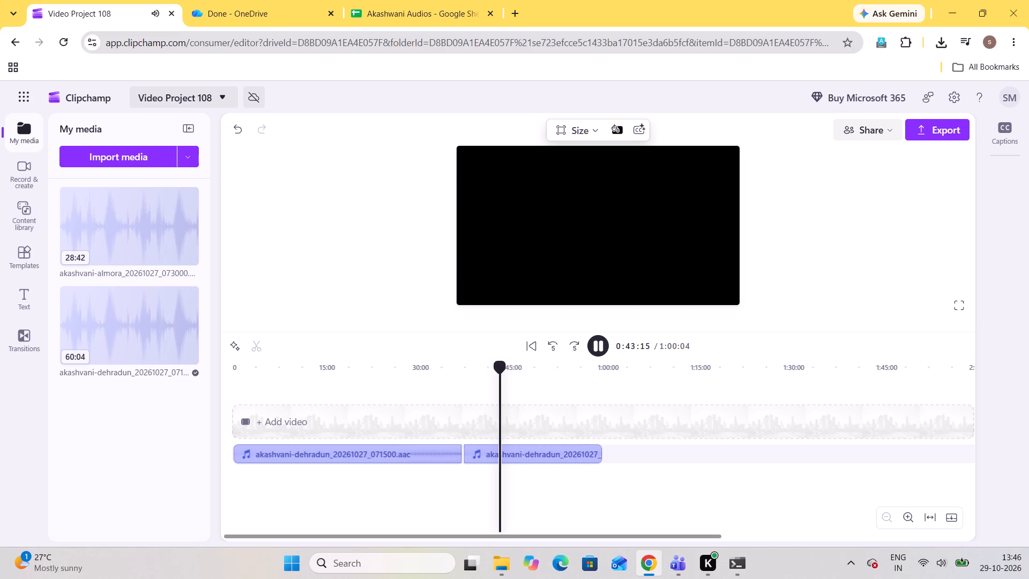
left_click(507, 380)
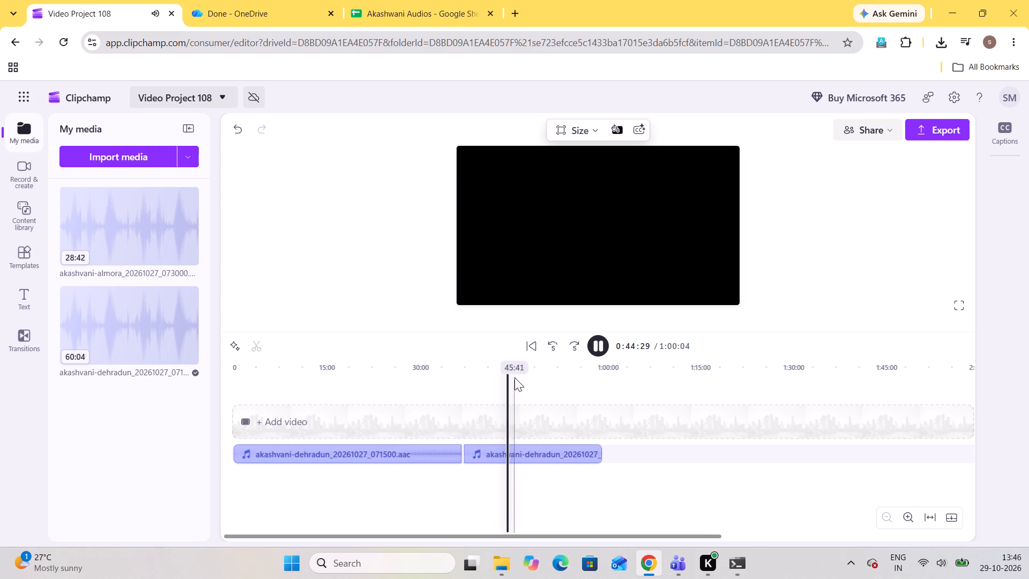
left_click(514, 377)
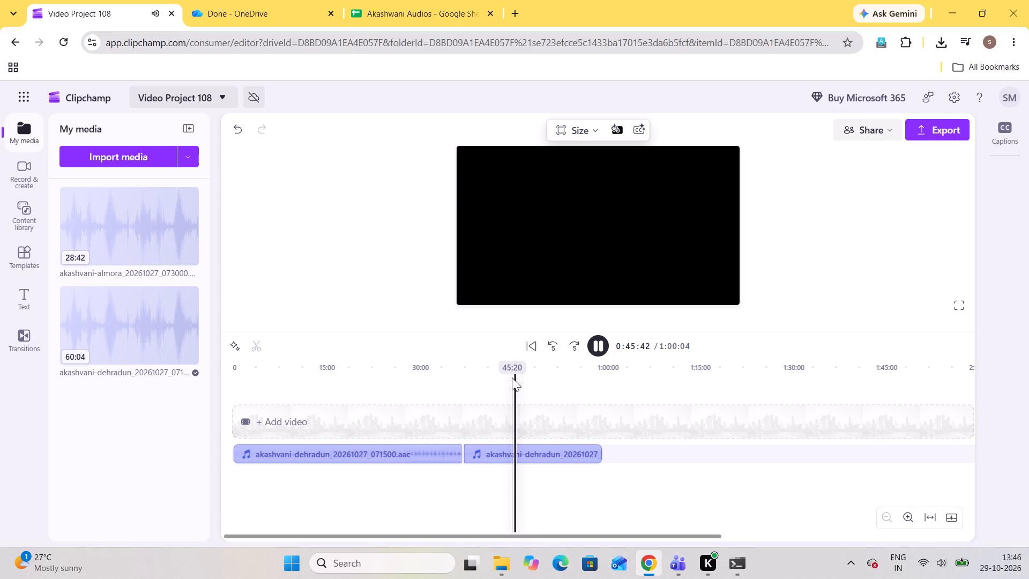
left_click(512, 377)
left_click(509, 377)
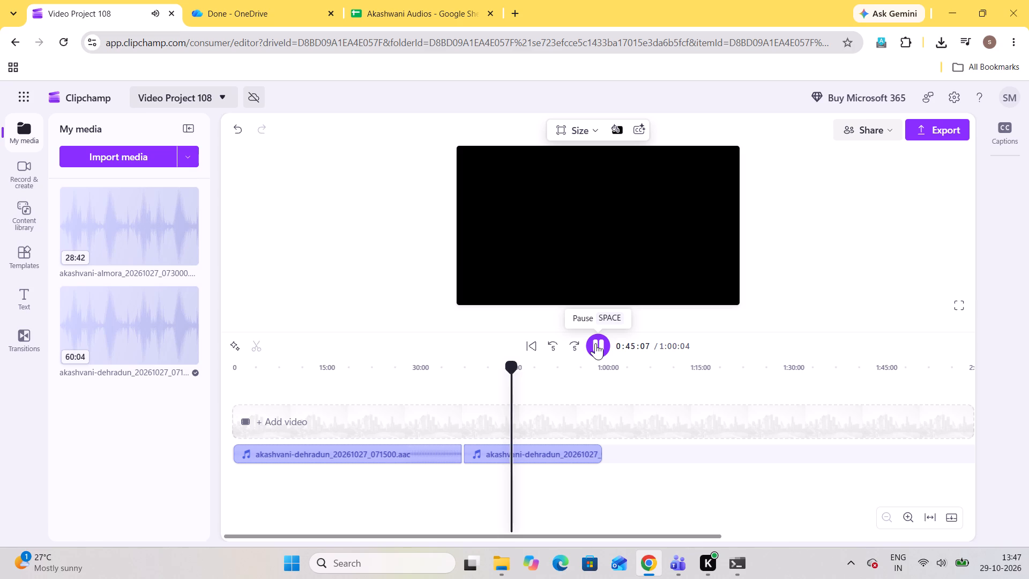
left_click(595, 343)
left_click(552, 350)
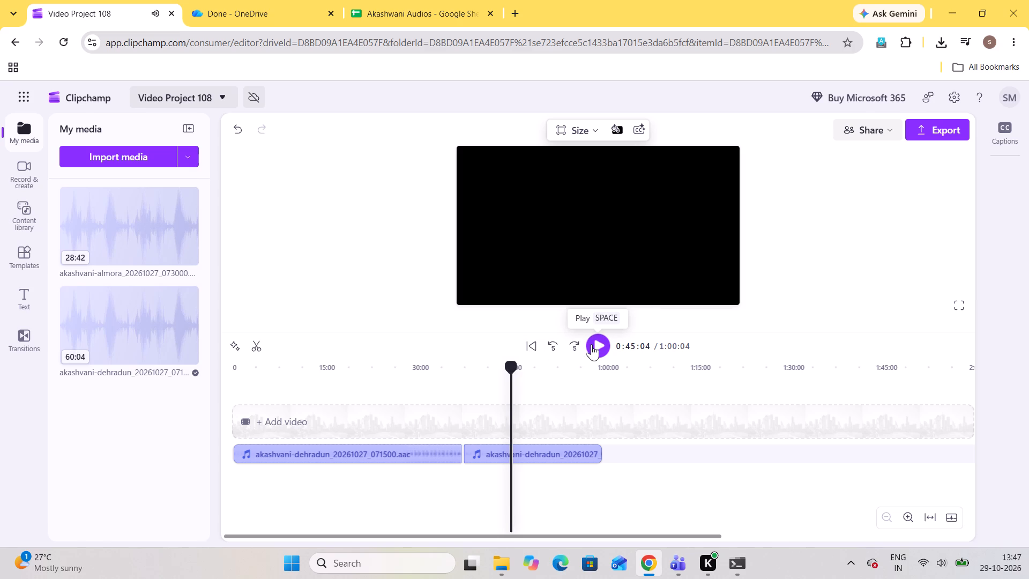
left_click(591, 344)
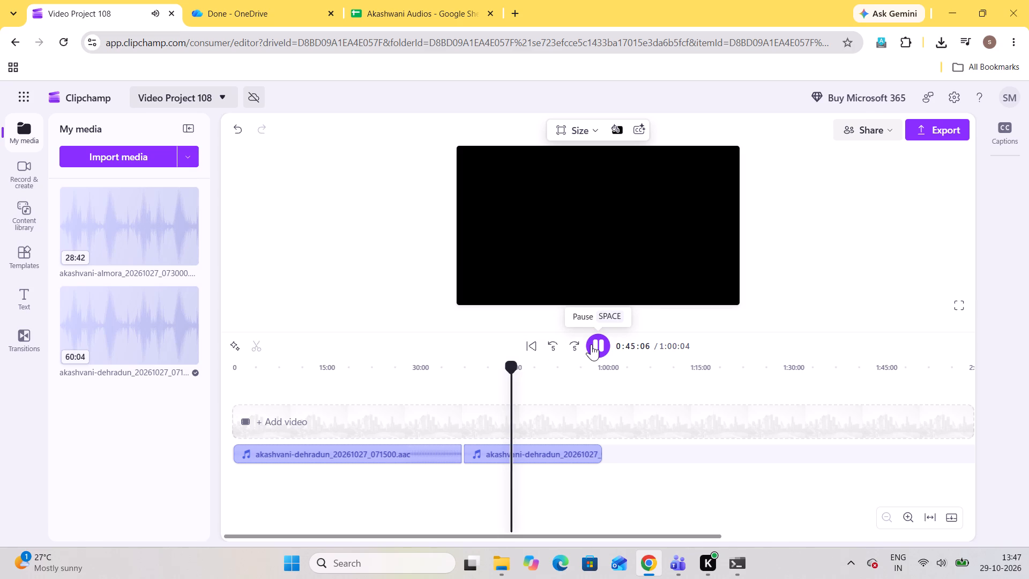
left_click(591, 344)
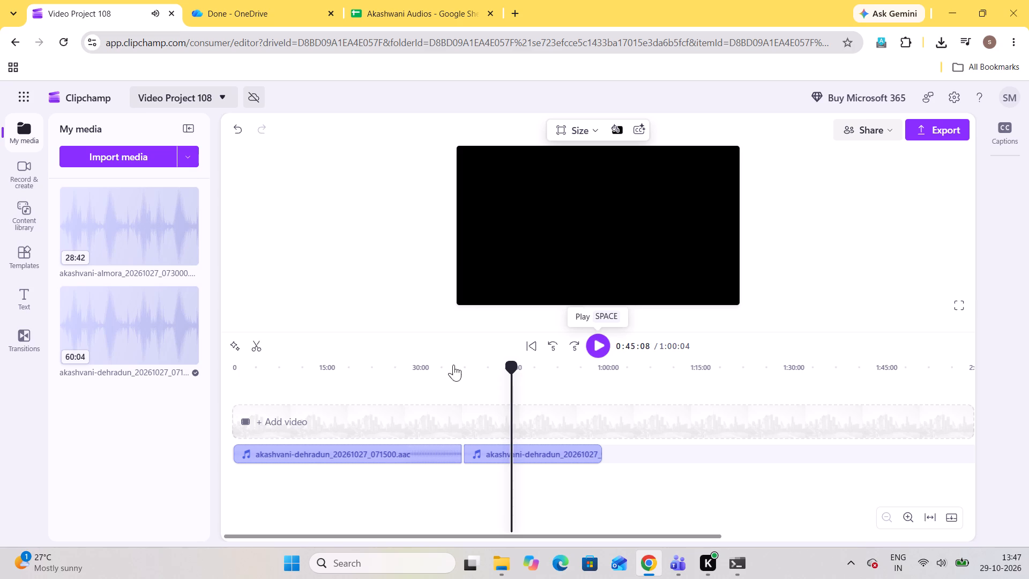
left_click(252, 344)
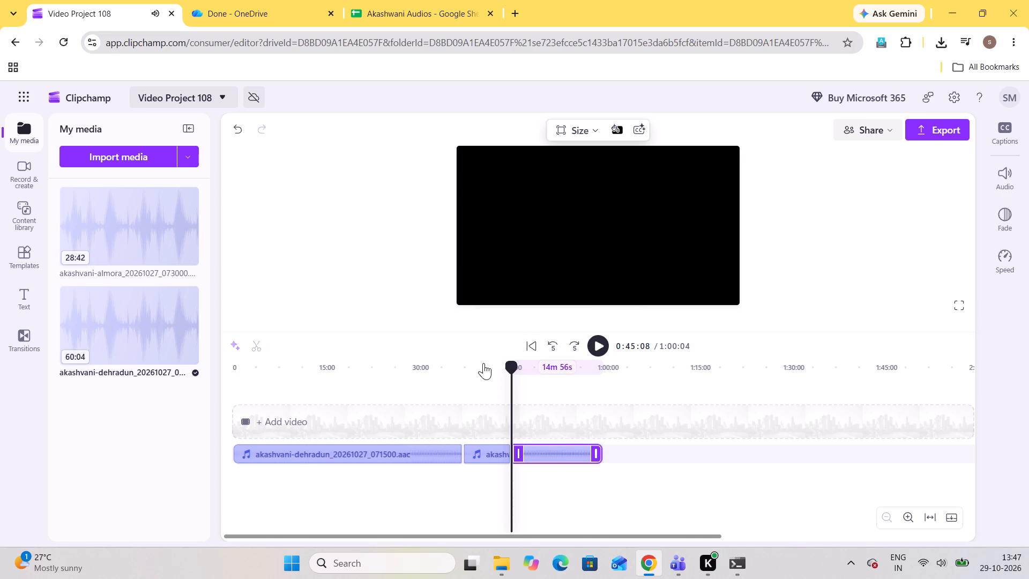
left_click(595, 343)
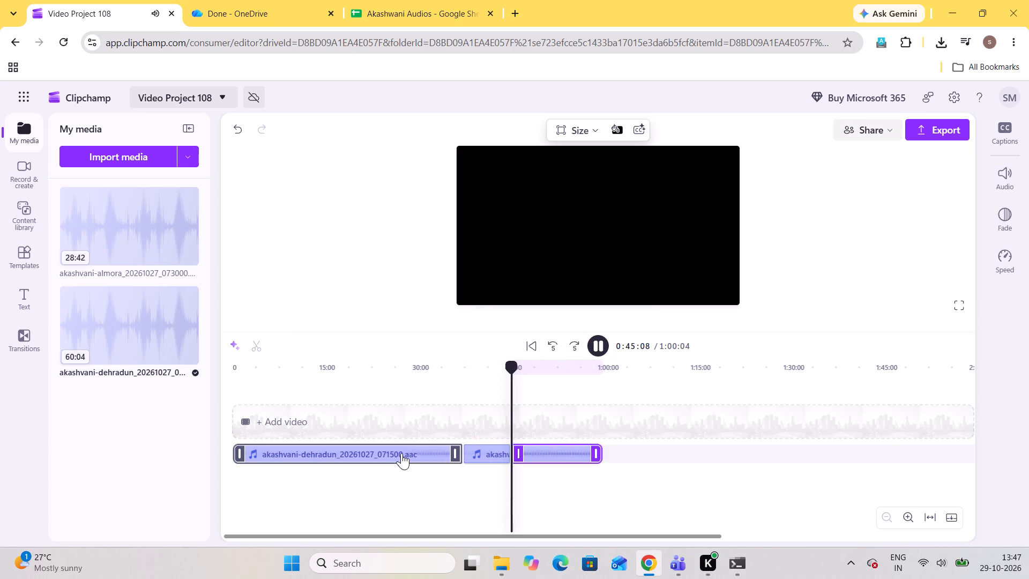
Delete the segment before the song from the timeline.
left_click(401, 453)
key("Delete")
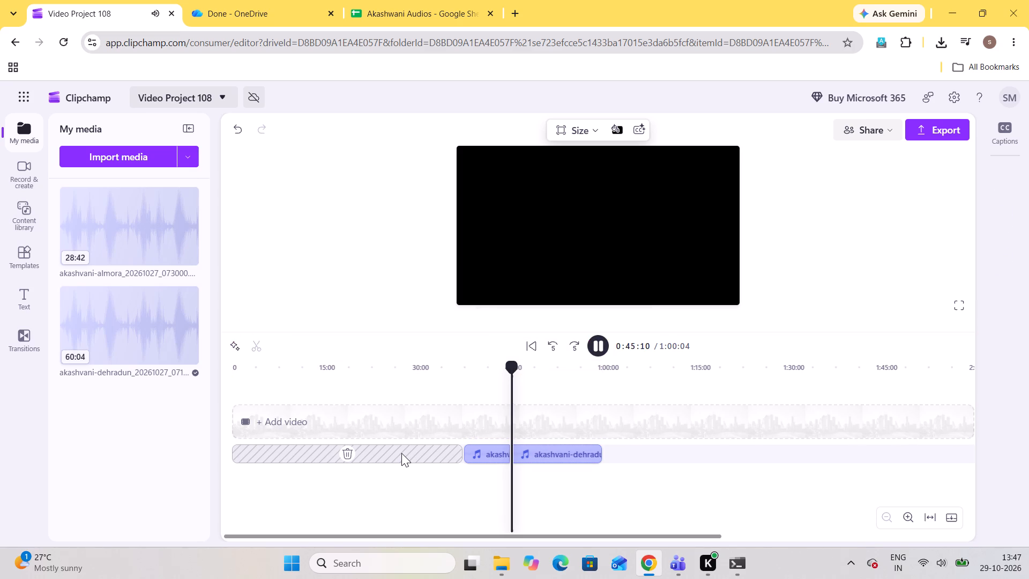
Skim through the rest of the akashvani-dehradun recording after the split to check for more songs.
key("Right")
key("Right")
key("Right")
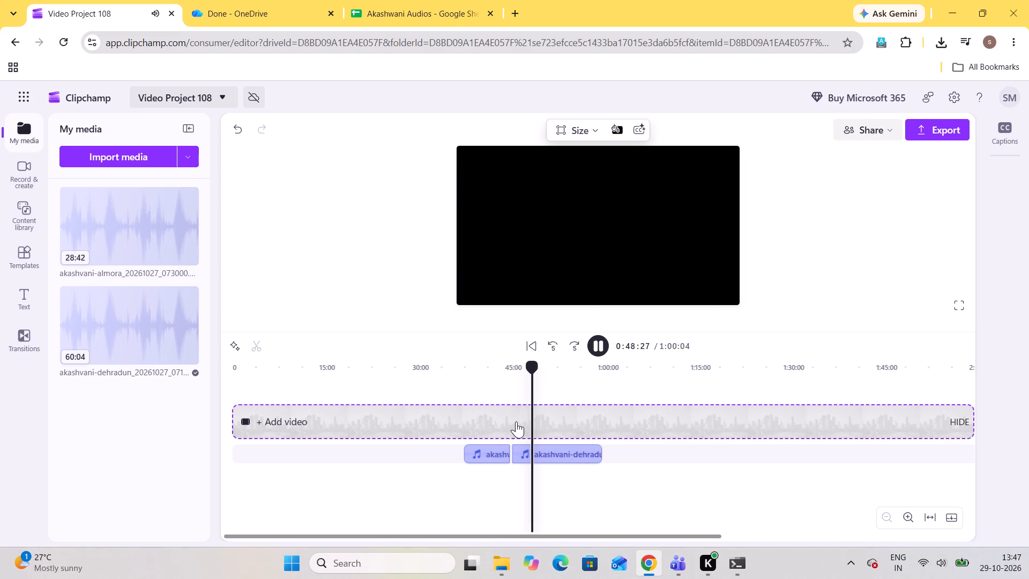
key("Right")
key("Right")
key("Right")
key("Right")
key("Right")
key("Right")
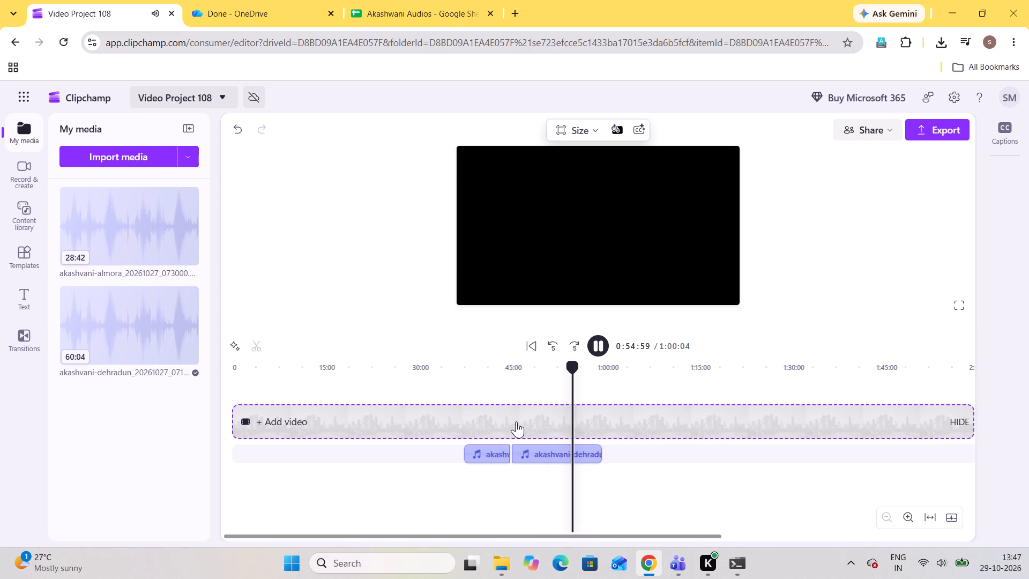
key("Right")
key("Right")
key("Right")
key("Right")
key("Right")
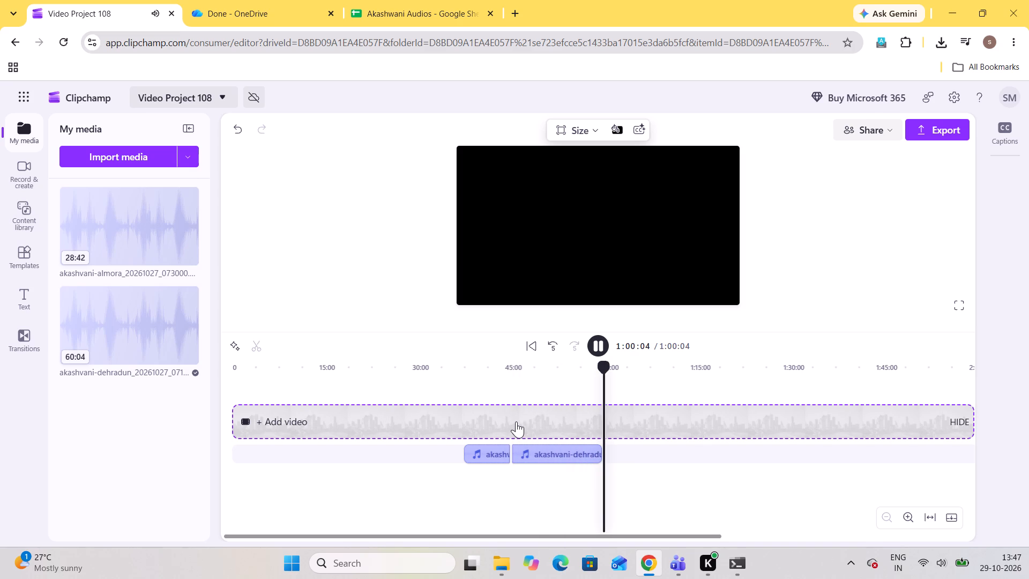
Delete the segment after the song and close the gap so the song starts the timeline.
left_click(540, 450)
key("Delete")
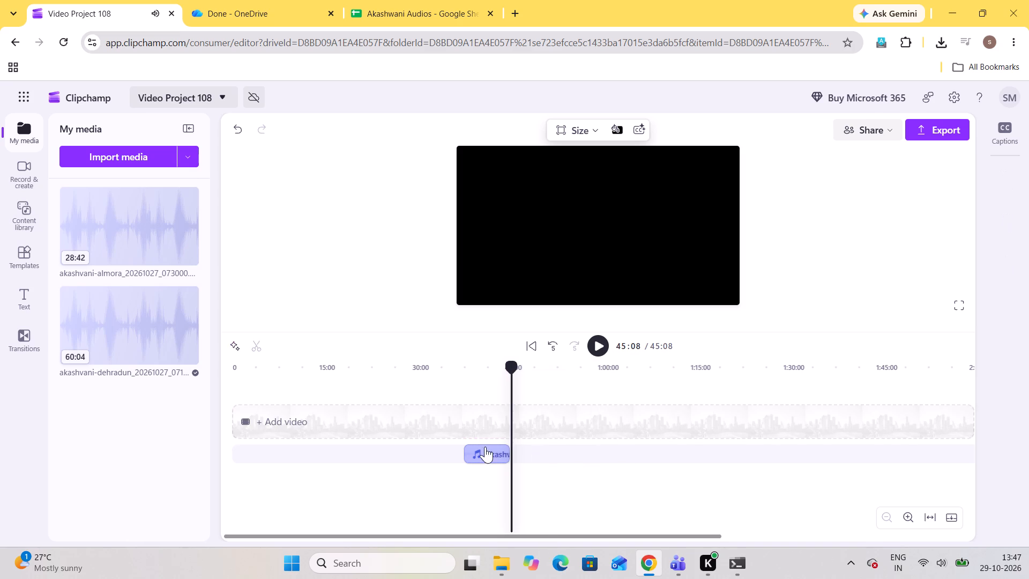
left_click(354, 449)
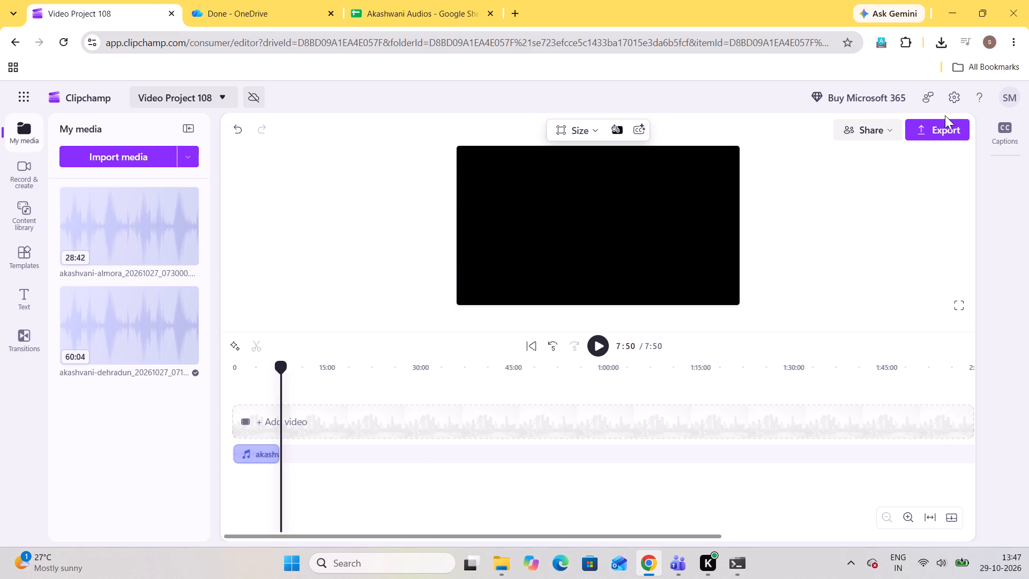
Export the song as audio only and save "gadhwali-santosh khetwal-char dhama tirath.m4a" to the computer.
left_click(938, 125)
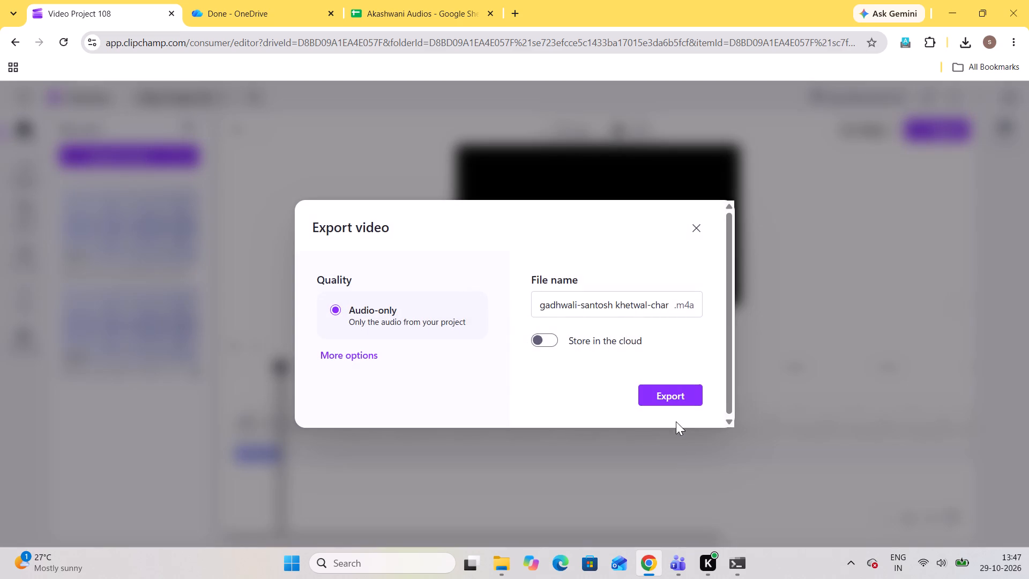
left_click(666, 391)
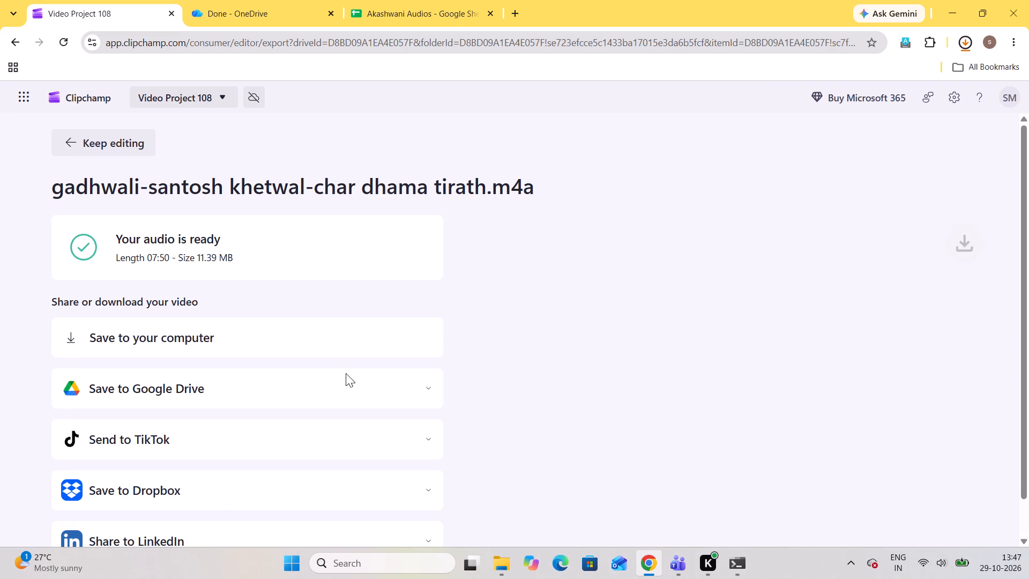
left_click(331, 345)
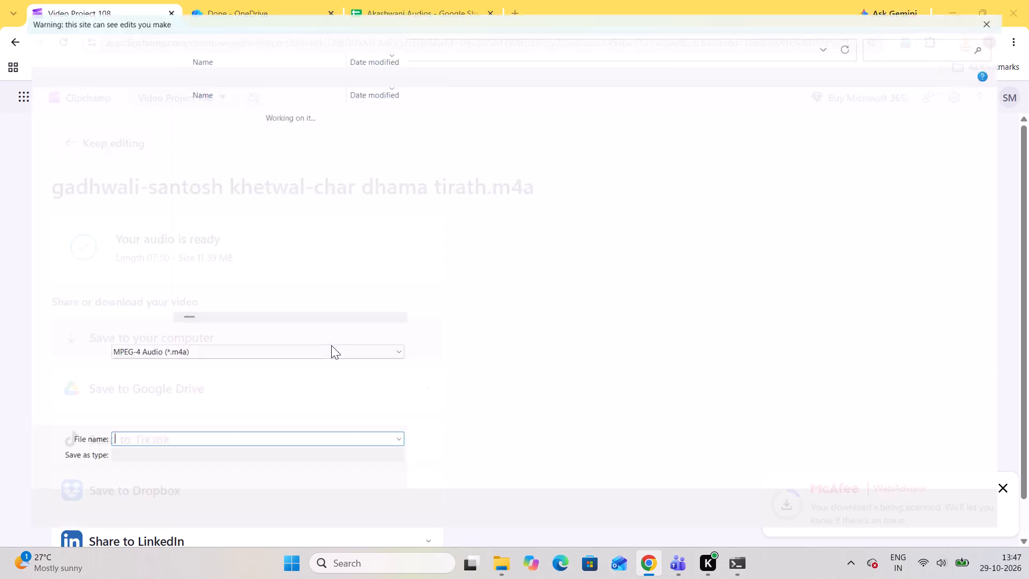
left_click(919, 520)
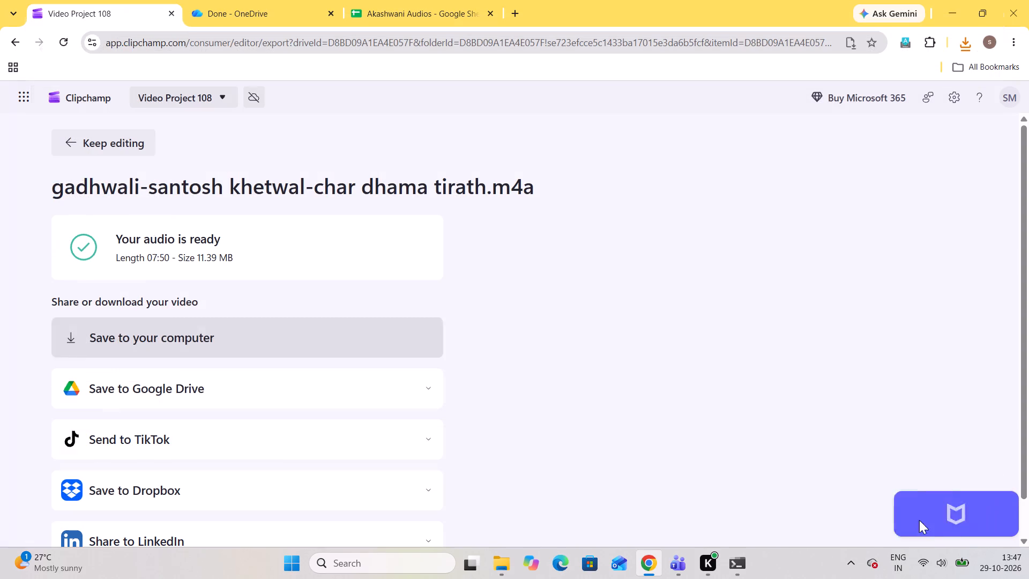
Return to editing and replace the exported song clip on the timeline with the akashvani-almora recording.
left_click(107, 136)
left_click_drag(123, 230, 337, 430)
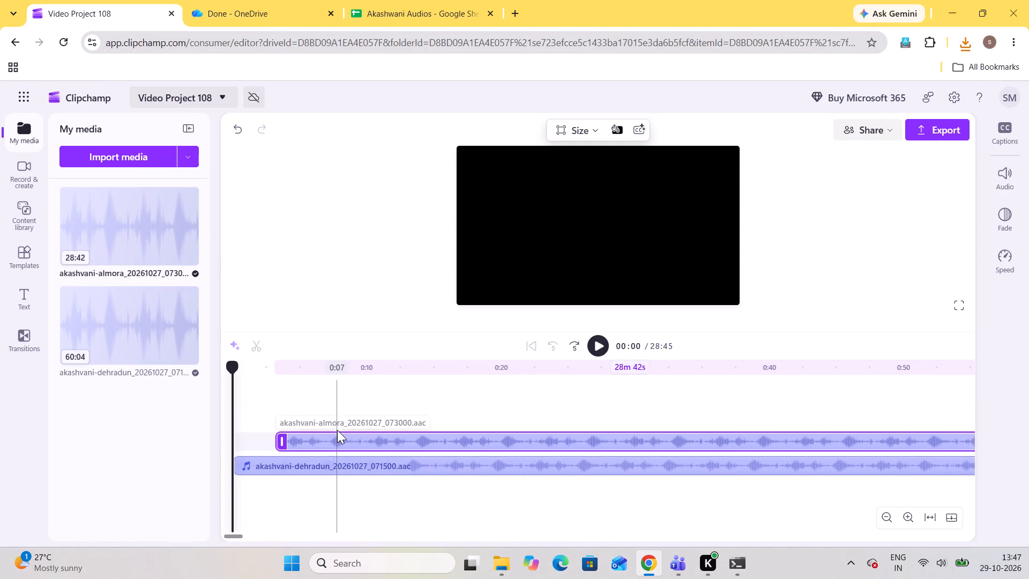
left_click(311, 471)
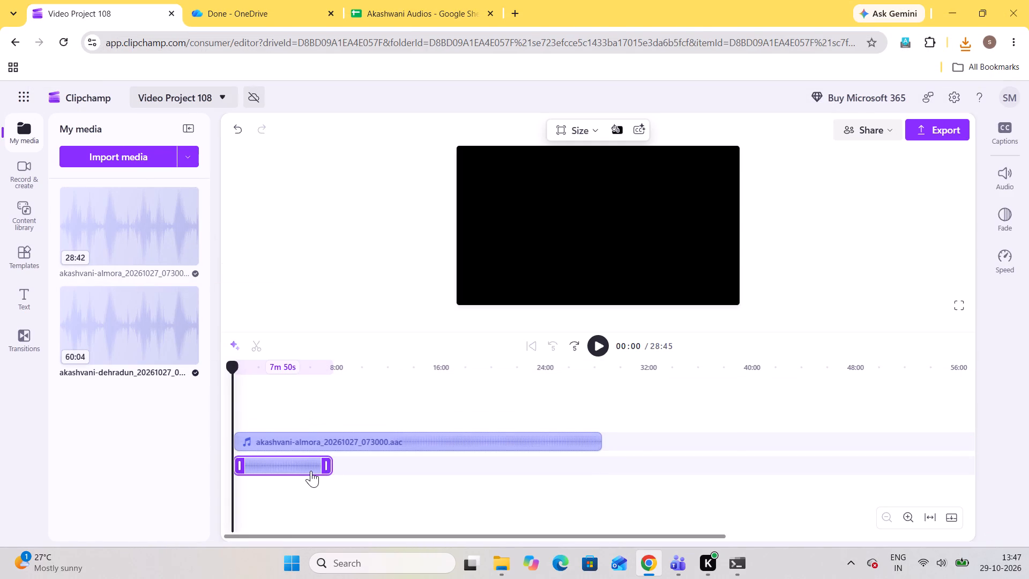
key("Delete")
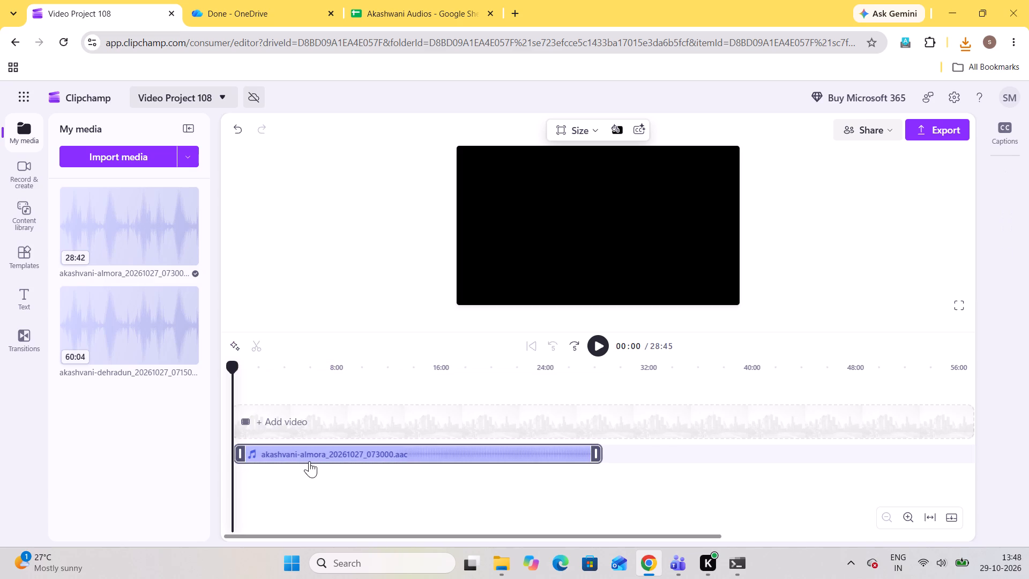
Play and skim through the akashvani-almora_20261027_073000 recording from start to end to check for songs.
key("space")
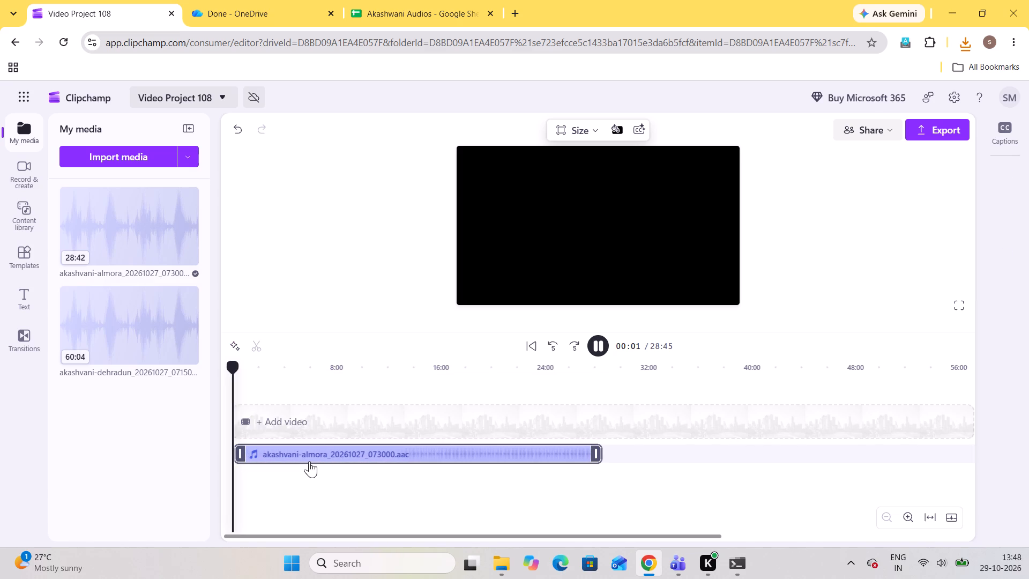
key("Right")
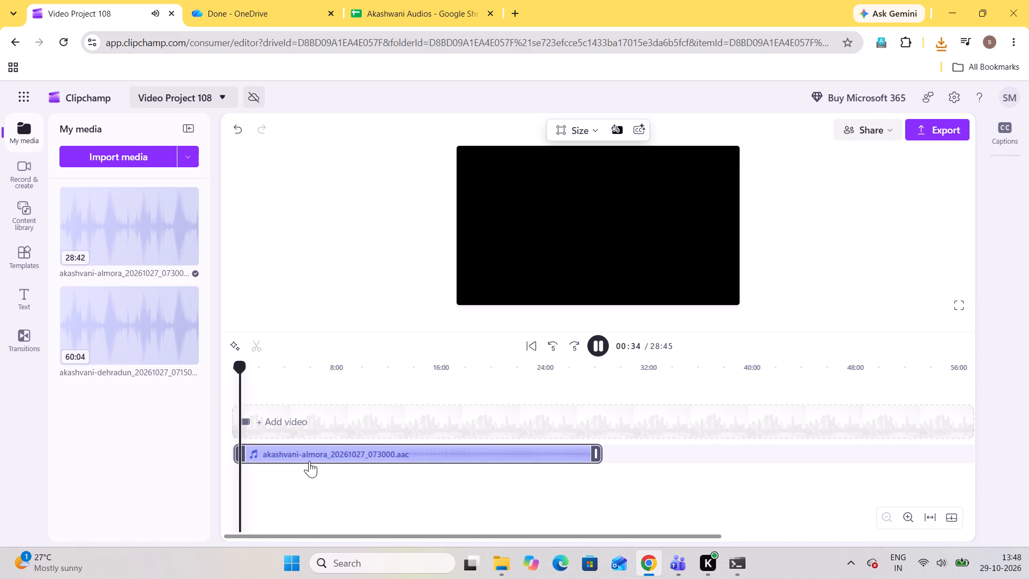
key("Right")
key("Right")
key("Right")
key("Right")
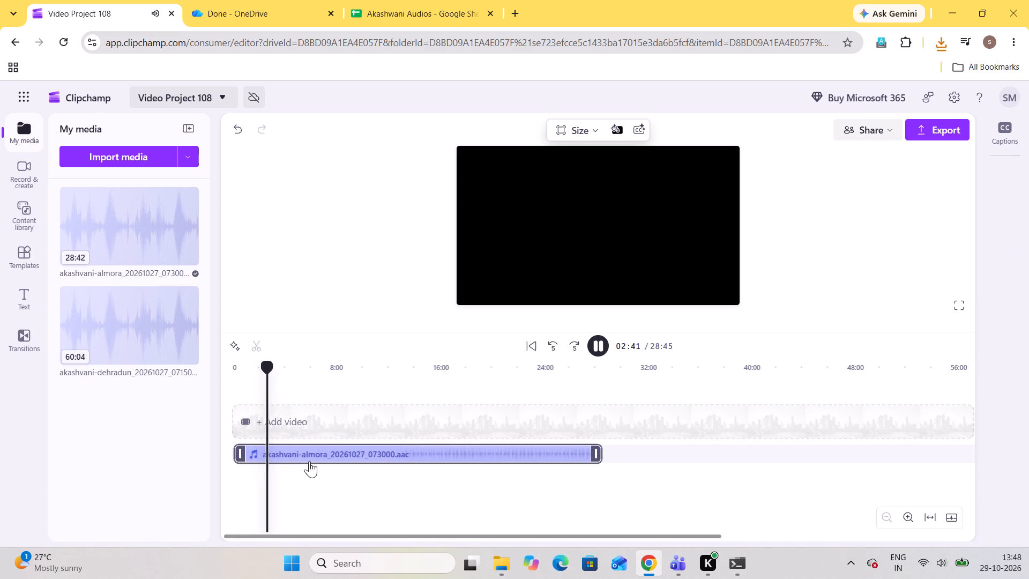
key("Right")
key("Right")
key("Right")
key("Right")
key("Right")
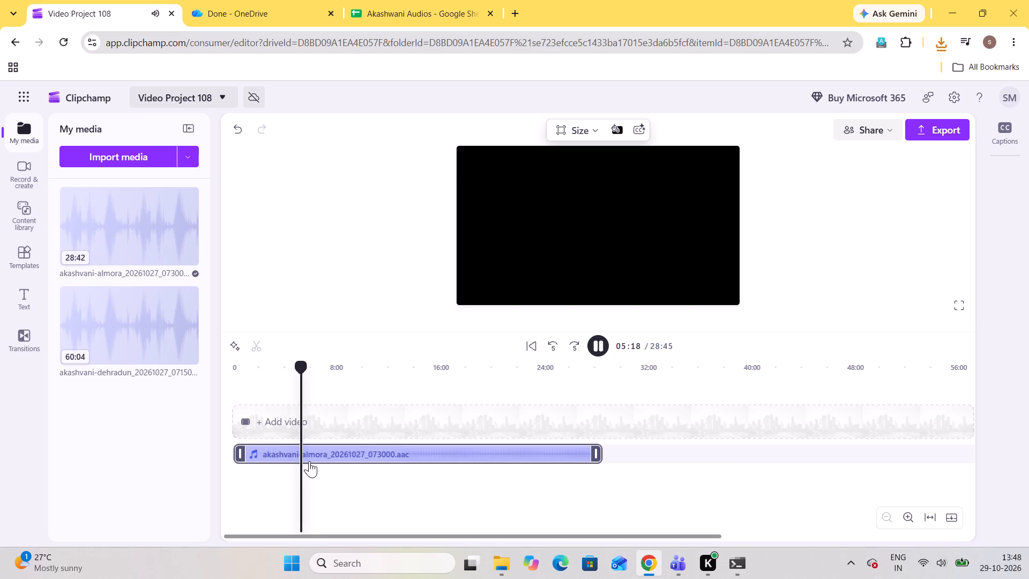
key("Right")
key("Right")
key("Right")
key("Right")
key("Right")
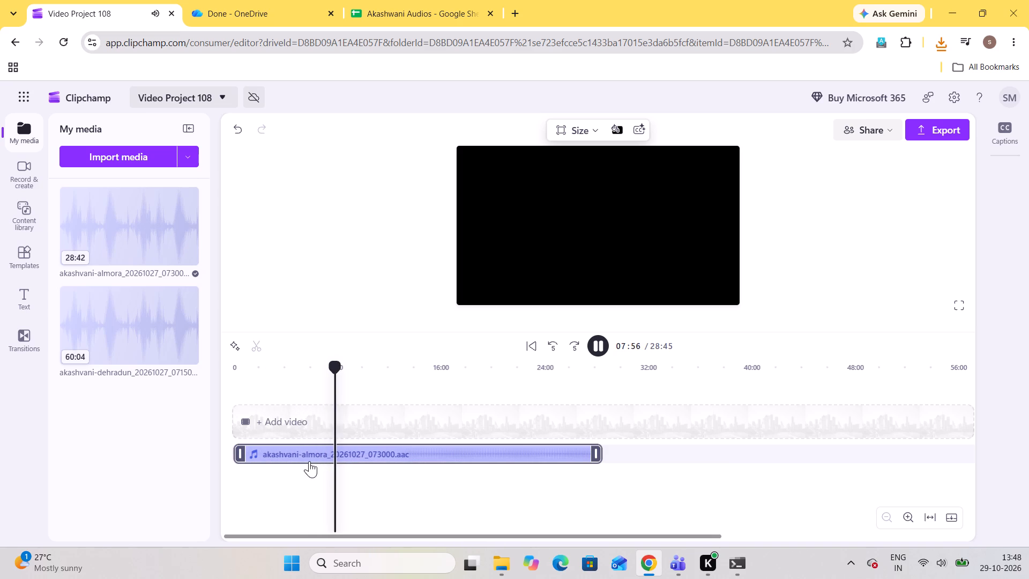
key("Right")
key("Right")
key("Right")
key("Right")
key("Right")
key("Right")
key("Right")
key("Right")
key("Right")
key("Right")
key("Right")
key("Right")
key("Right")
key("Right")
key("Right")
key("Right")
key("Right")
key("Right")
key("Right")
key("Right")
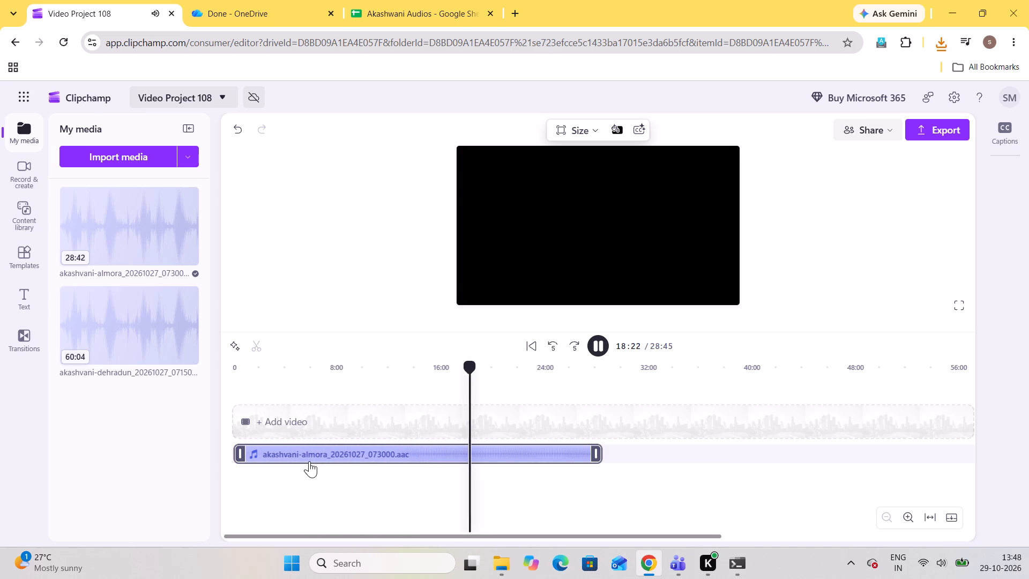
key("Right")
key("Right")
key("Right")
key("Right")
key("Right")
key("Right")
key("Right")
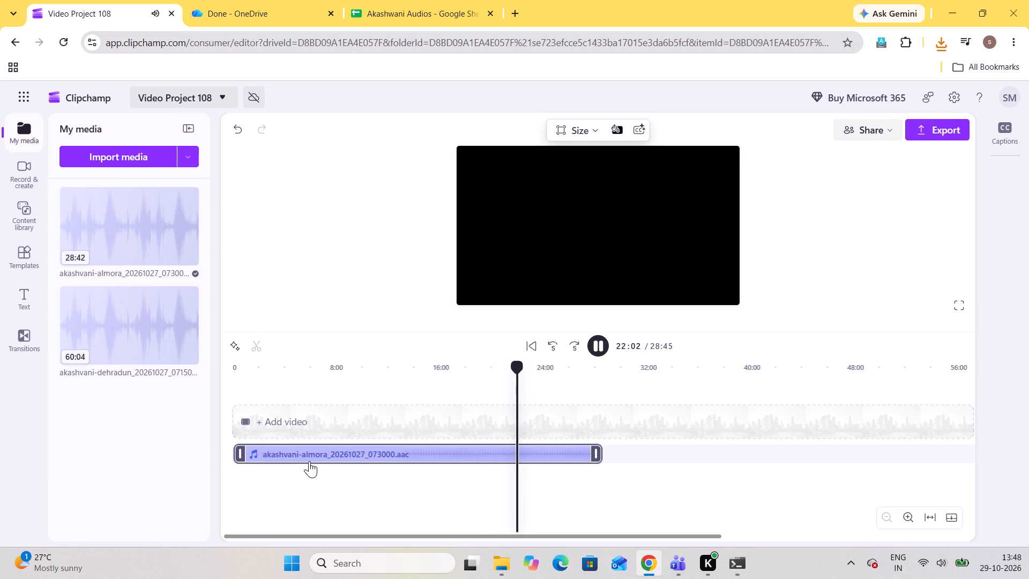
key("Right")
key("Right")
key("Right")
key("Right")
key("Right")
key("Right")
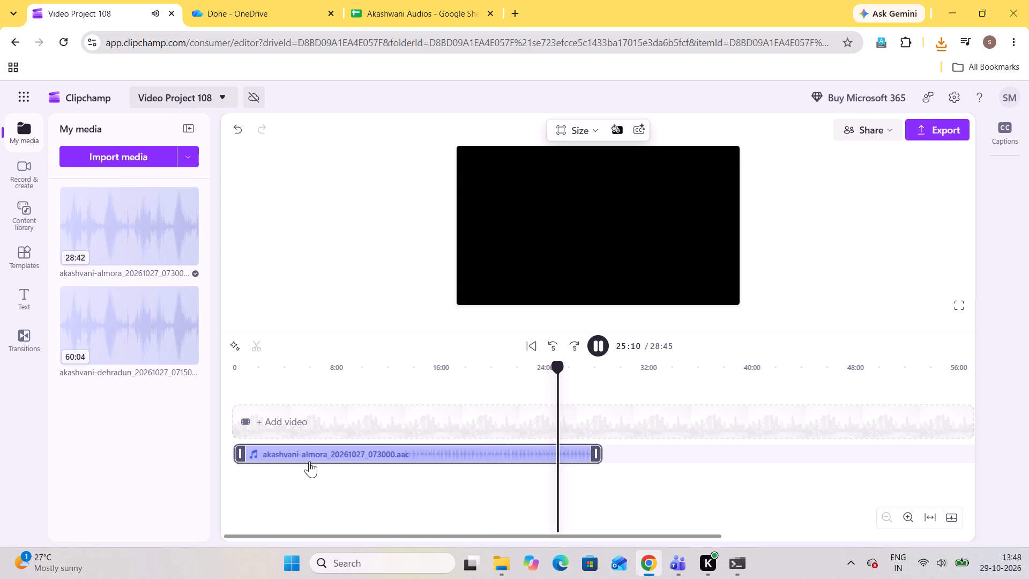
key("Right")
key("Right")
key("Right")
key("Right")
key("Right")
key("Right")
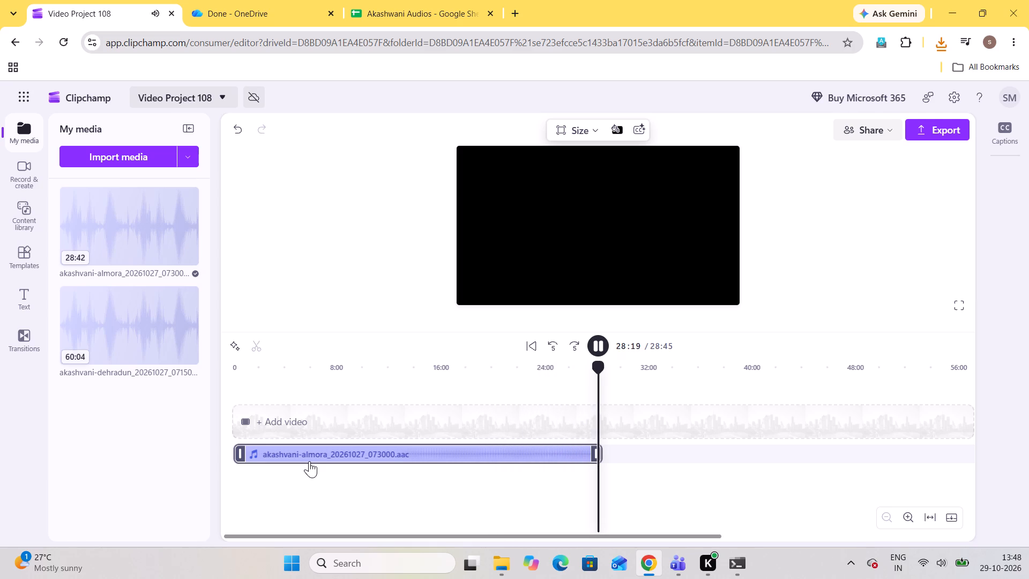
Import the akashvani-najibabad_20261027_133000_2xMERGED, akashvani-dehradun_20261027_102000 and akashvani-almora_20261027_073000 recordings from Downloads into the project media.
left_click(152, 160)
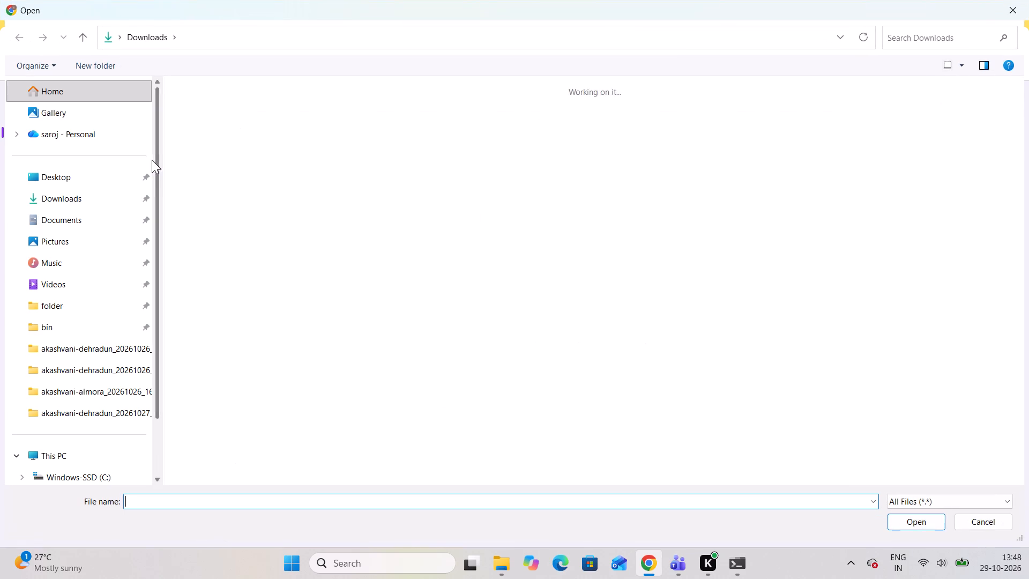
scroll(529, 221, "down", 1)
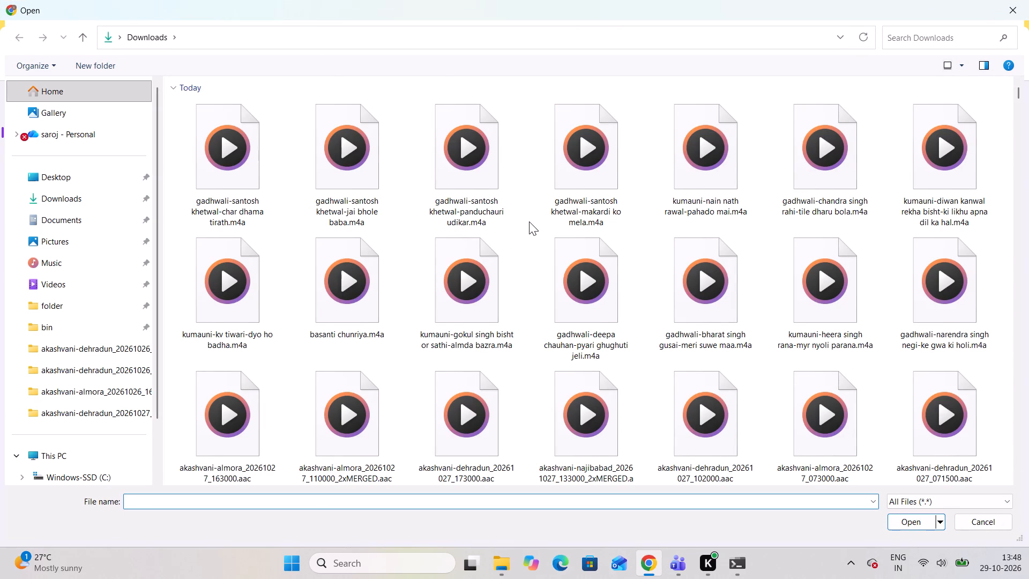
scroll(529, 221, "down", 2)
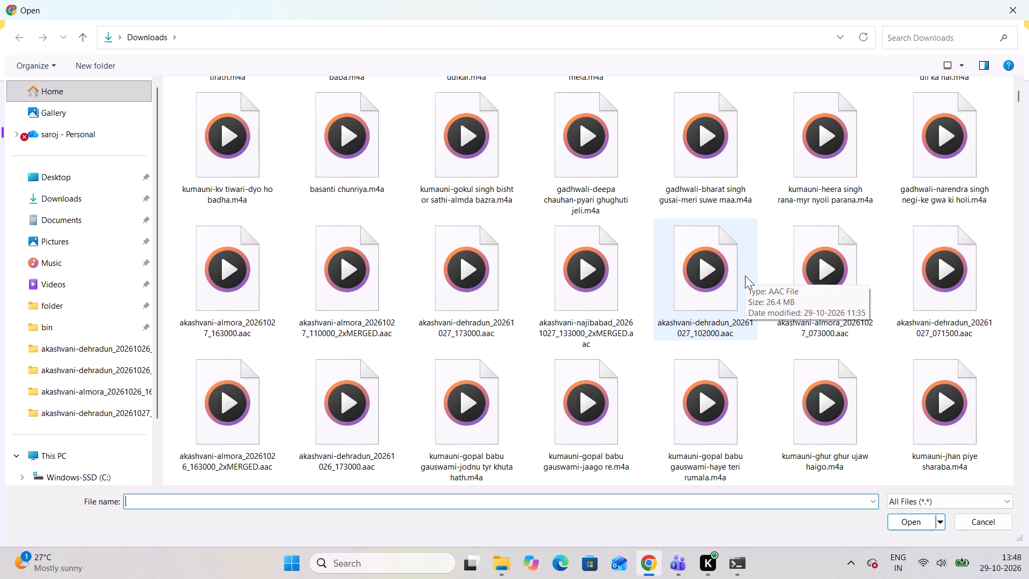
left_click(638, 293, "ctrl")
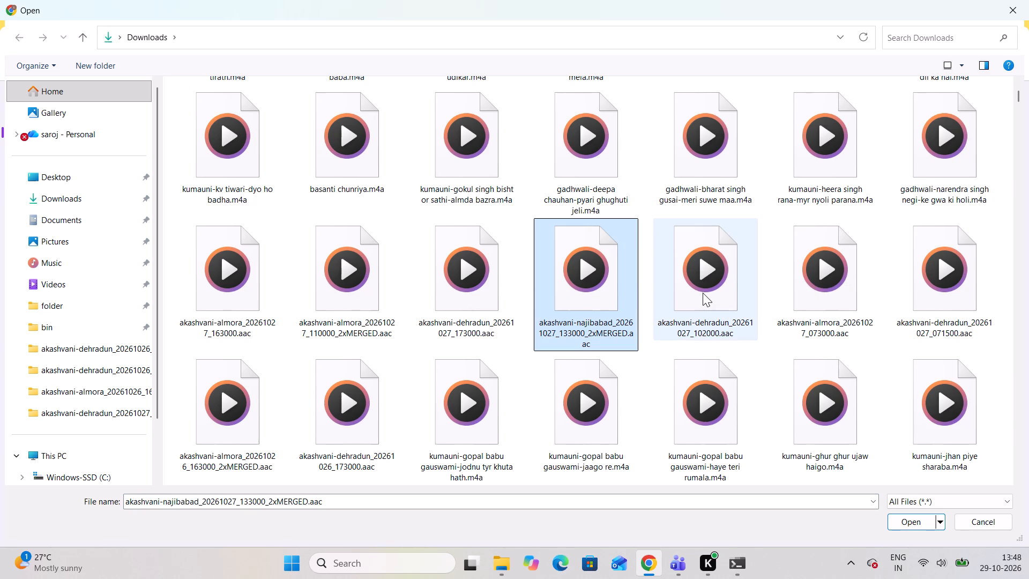
left_click(703, 293, "ctrl")
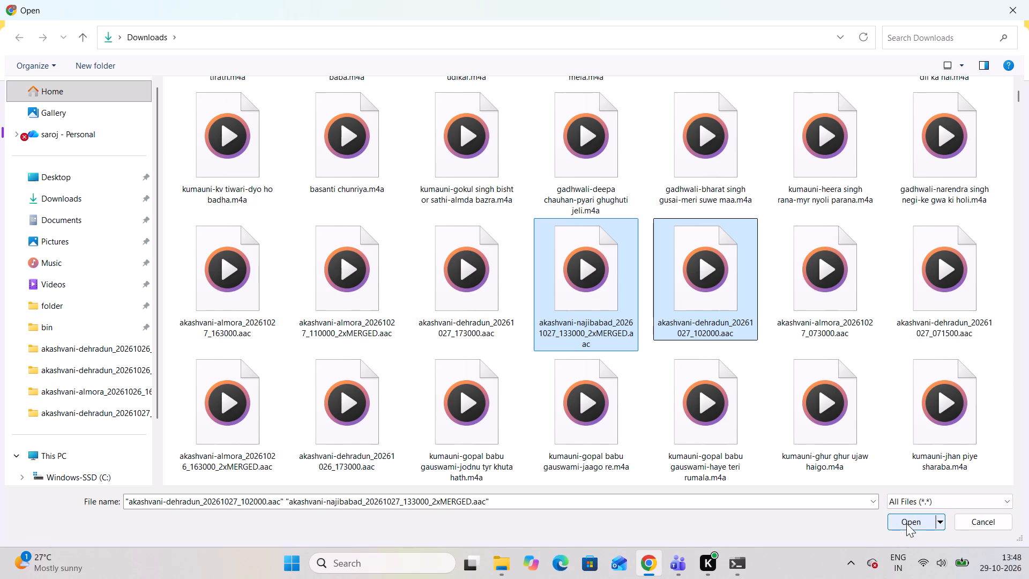
left_click(837, 281, "ctrl")
left_click(837, 281, "ctrl")
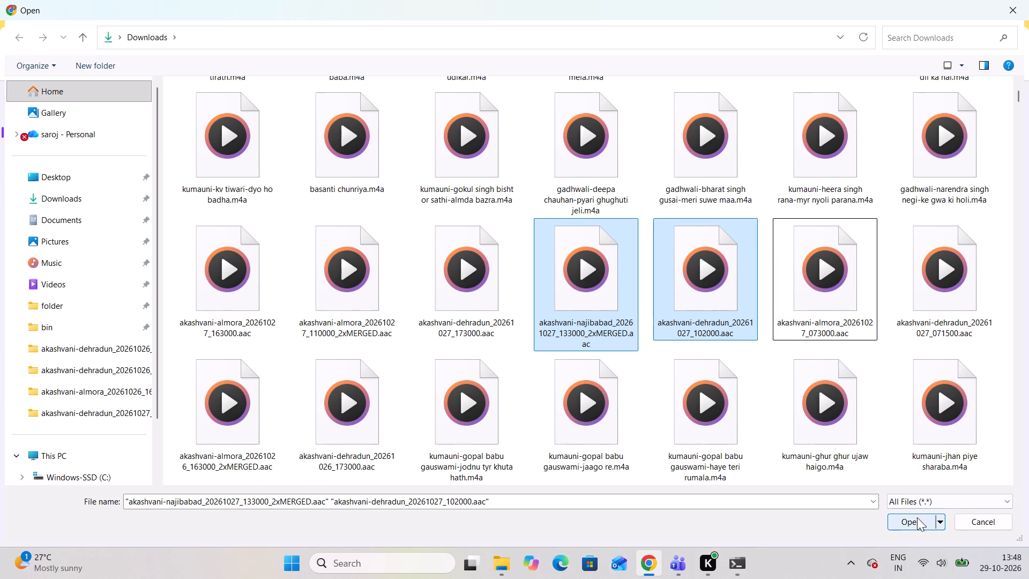
left_click(843, 315, "ctrl")
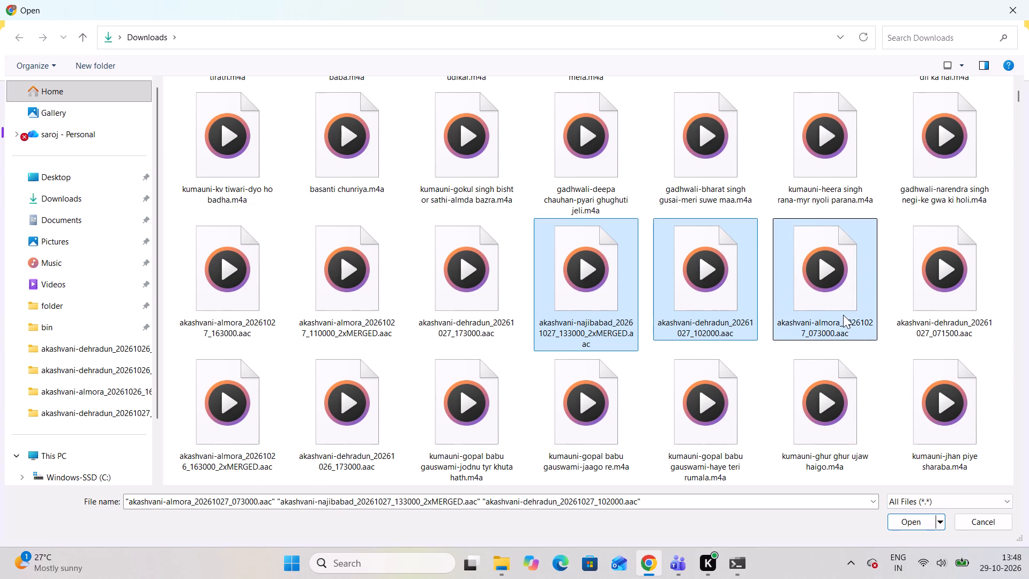
left_click(918, 529)
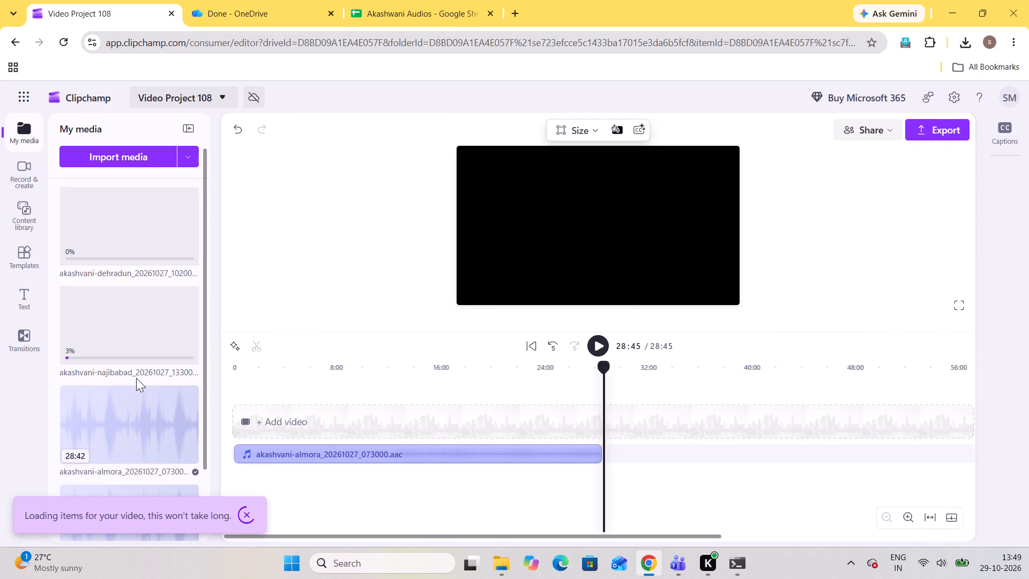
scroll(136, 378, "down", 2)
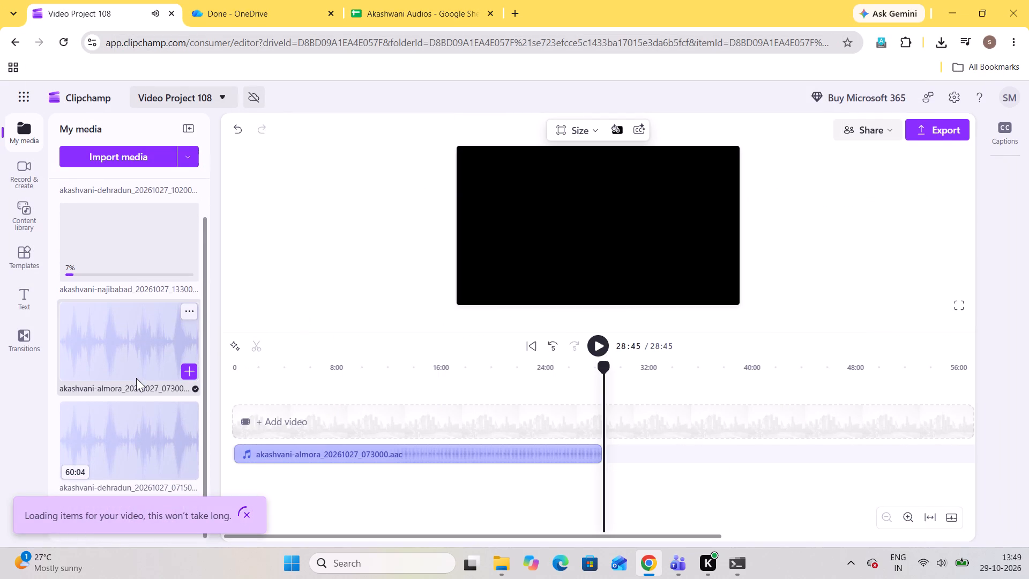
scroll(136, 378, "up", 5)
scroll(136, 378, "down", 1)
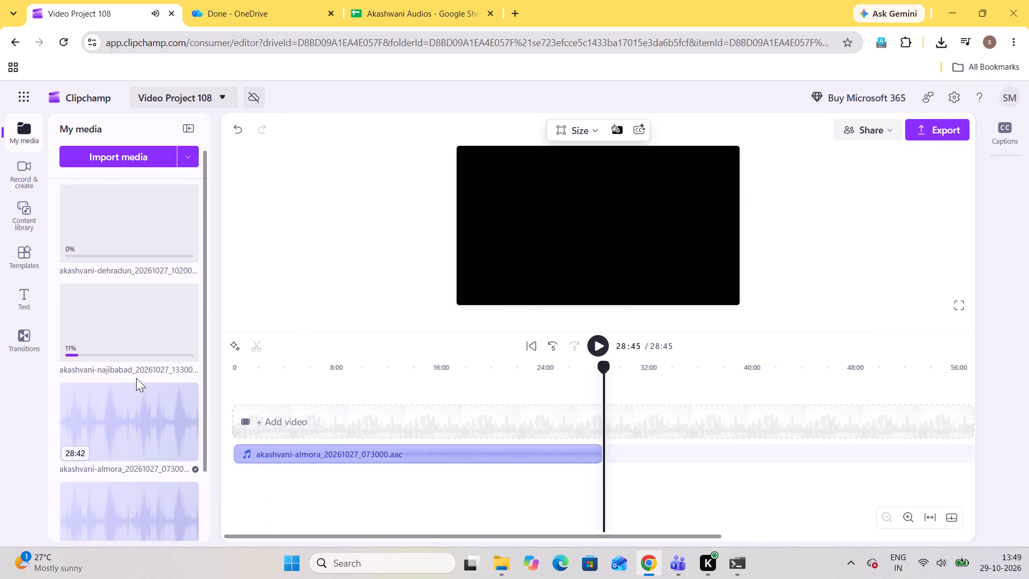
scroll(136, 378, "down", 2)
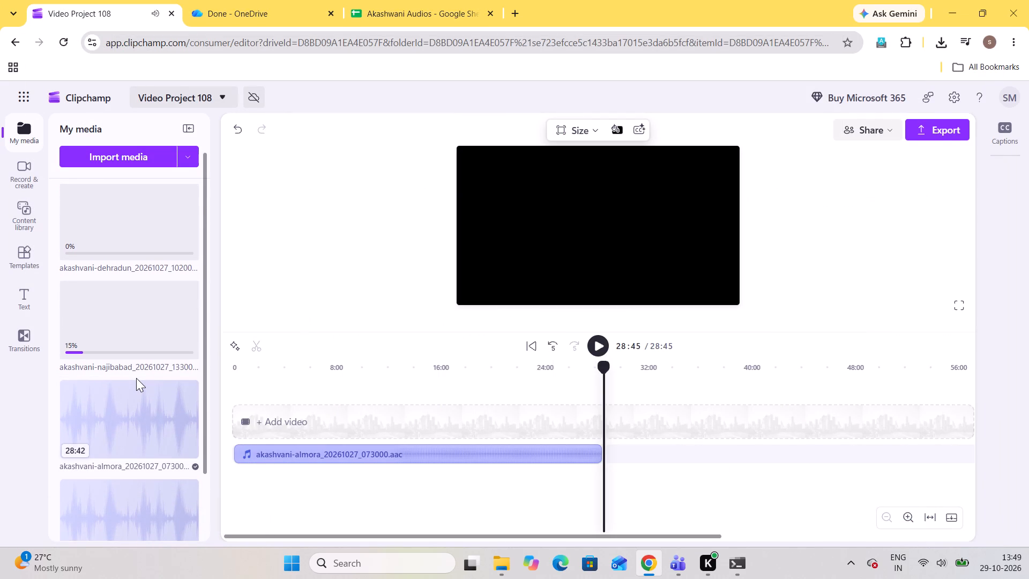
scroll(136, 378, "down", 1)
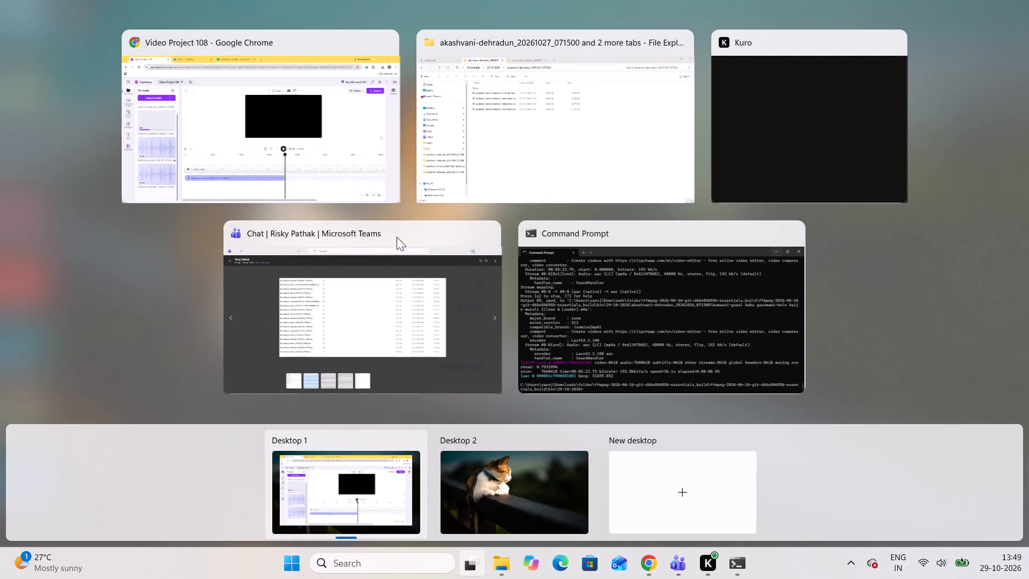
Switch to File Explorer, look over the recordings in the Downloads folder, and return to the Clipchamp project.
left_click(484, 107)
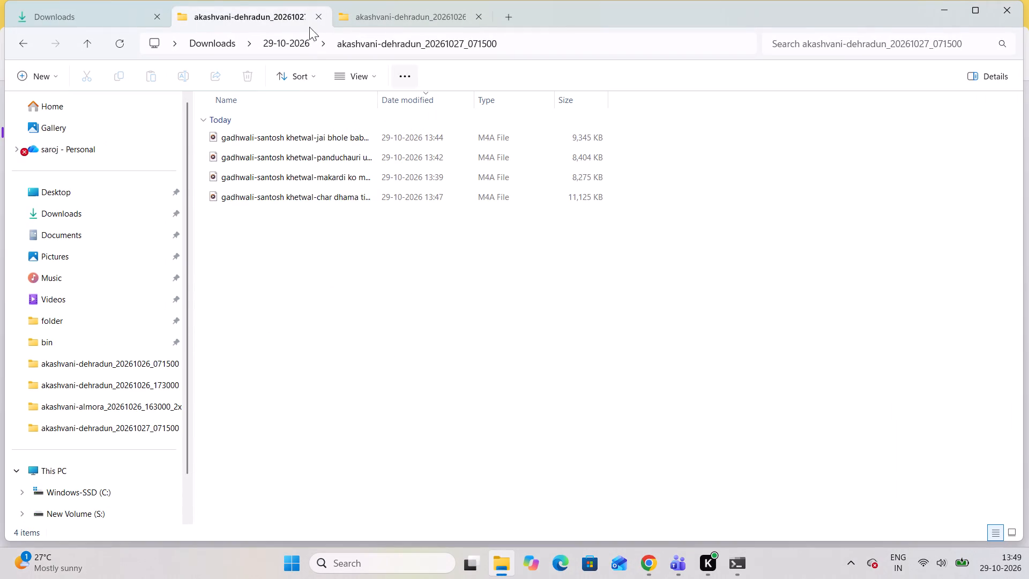
left_click(138, 11)
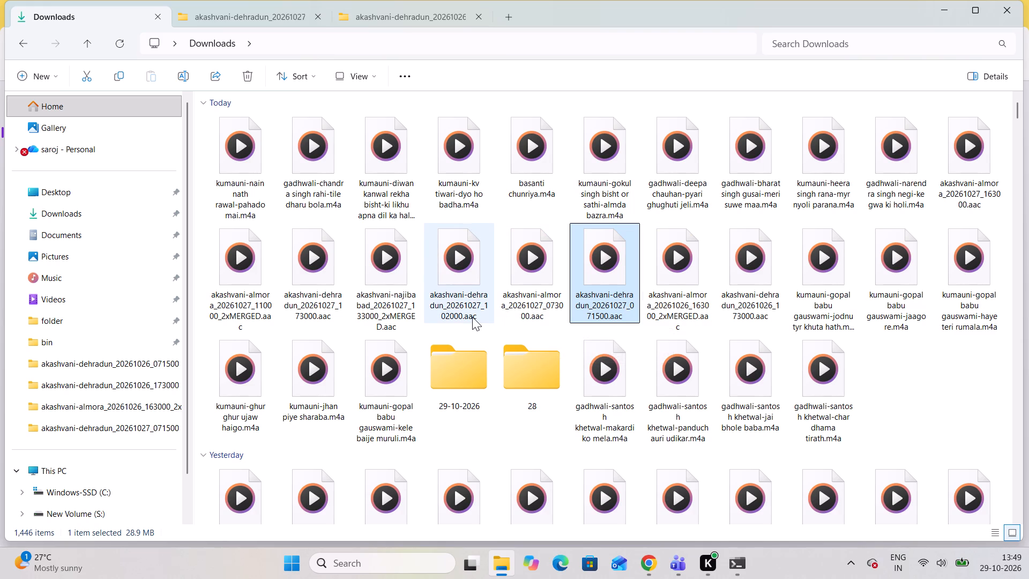
left_click(609, 145)
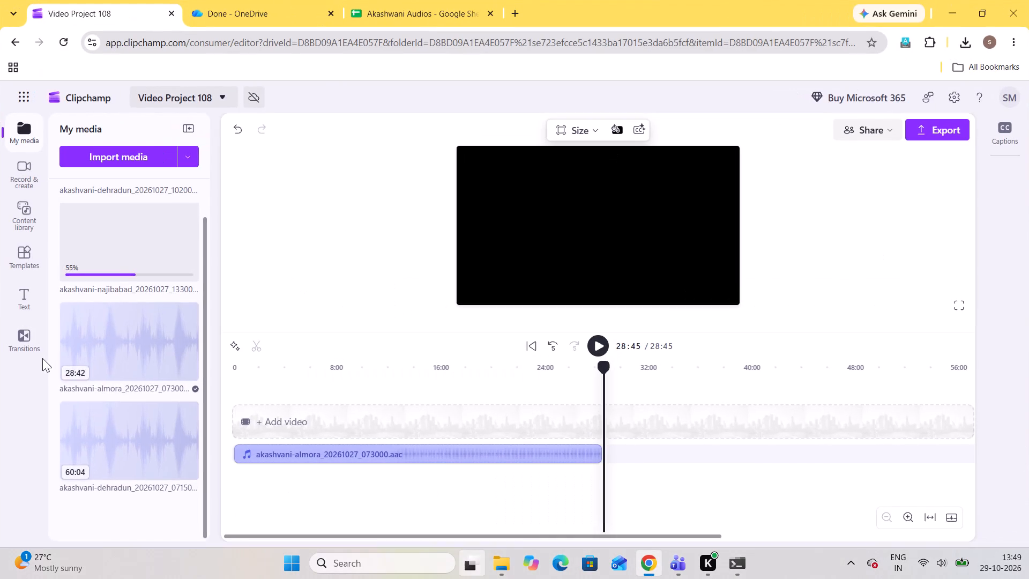
scroll(97, 394, "down", 2)
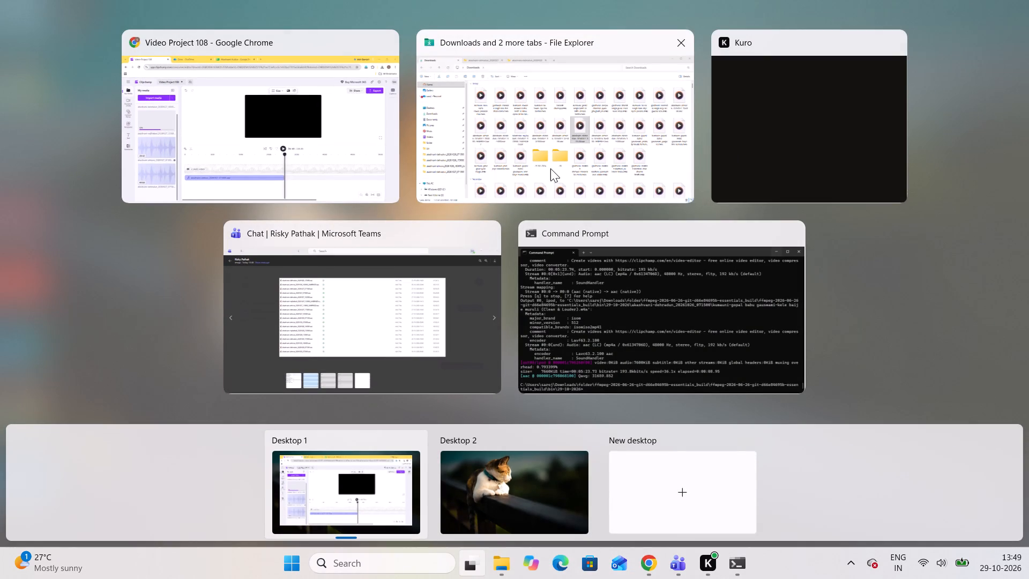
left_click(550, 168)
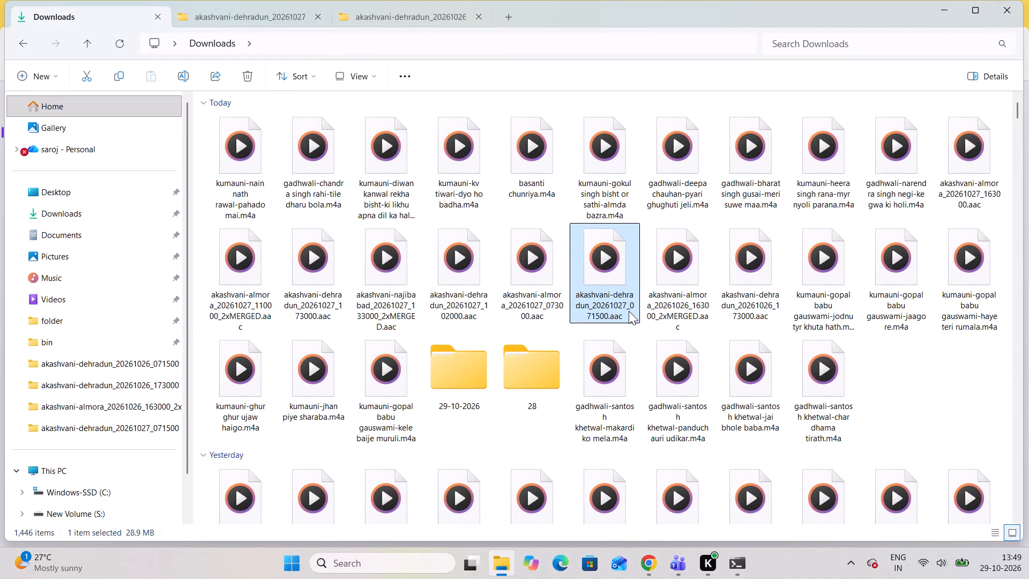
left_click(555, 131)
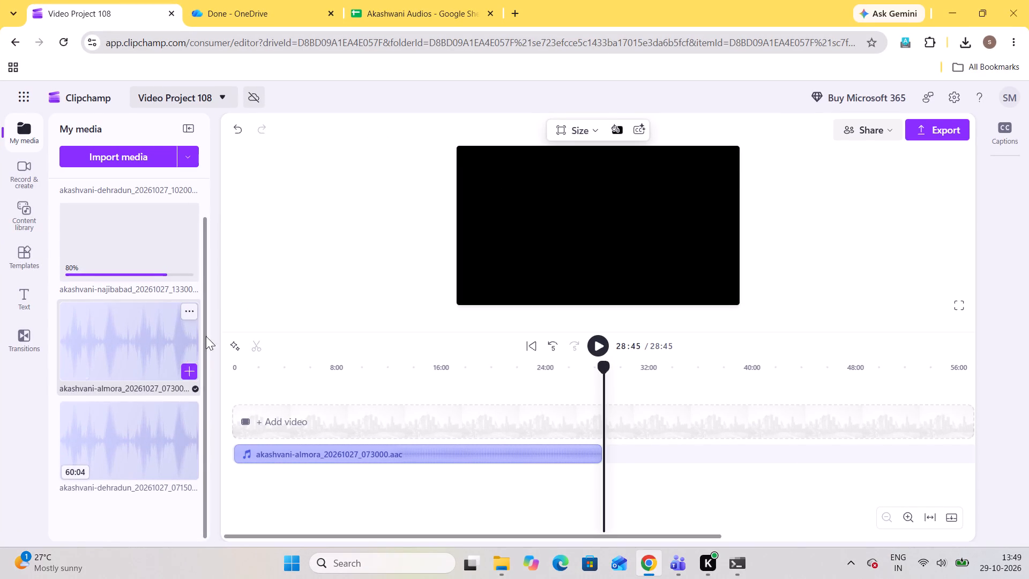
left_click(507, 161)
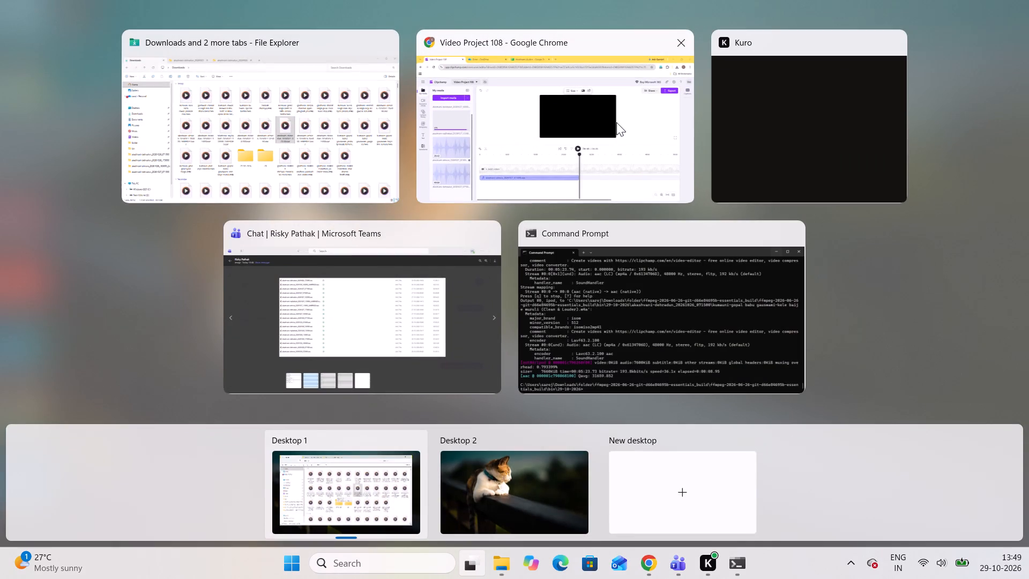
left_click(576, 135)
Remove the akashvani-almora_20261027_073000 and akashvani-dehradun_20261027_071500 recordings from the project media.
scroll(183, 355, "up", 2)
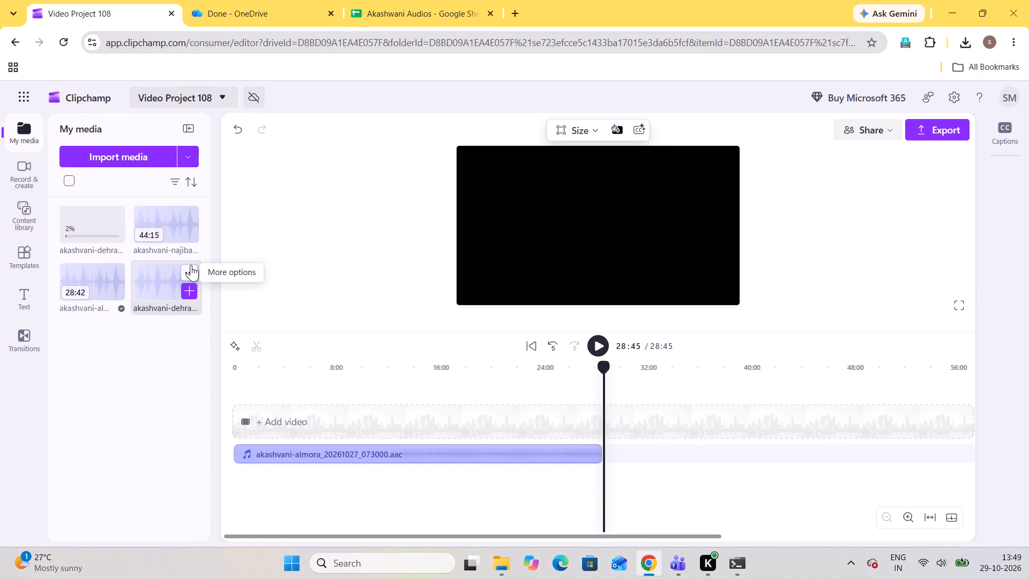
left_click(115, 270)
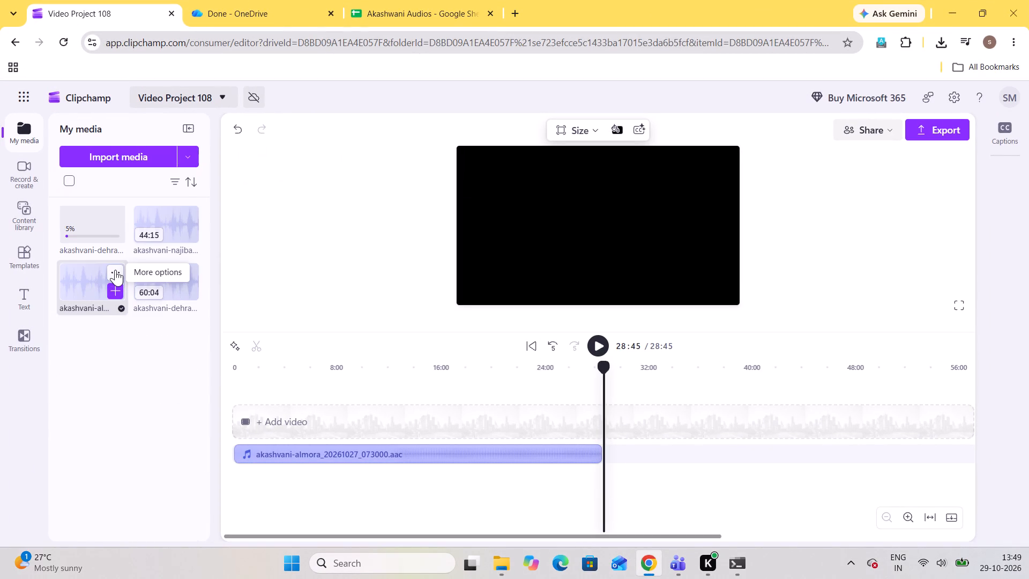
left_click(119, 316)
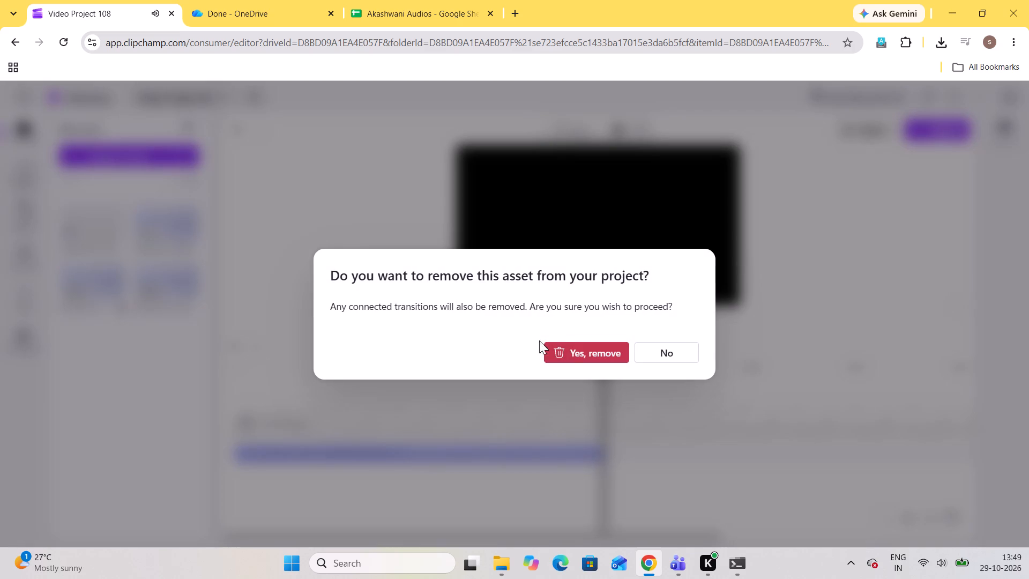
left_click(569, 353)
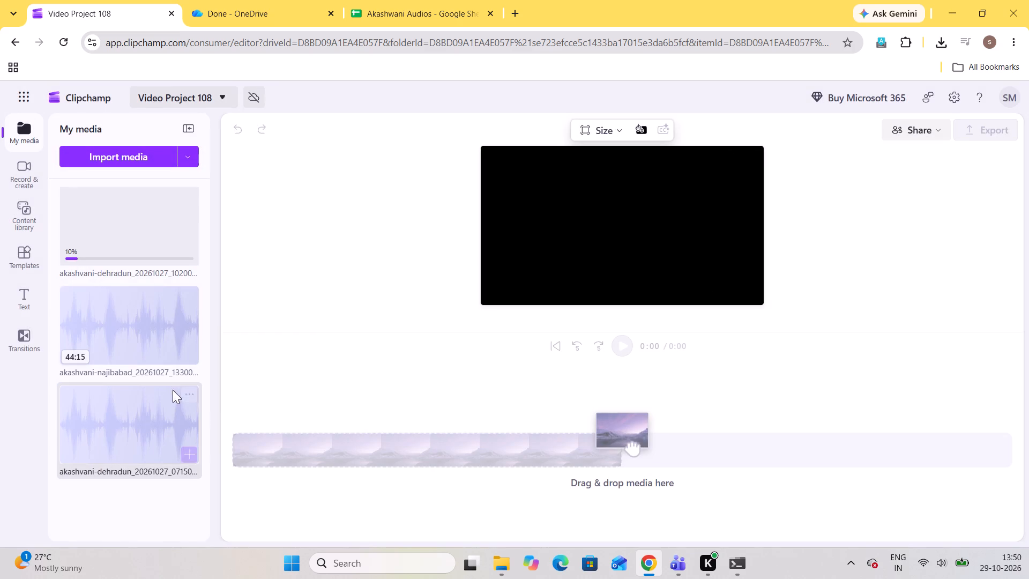
left_click(195, 396)
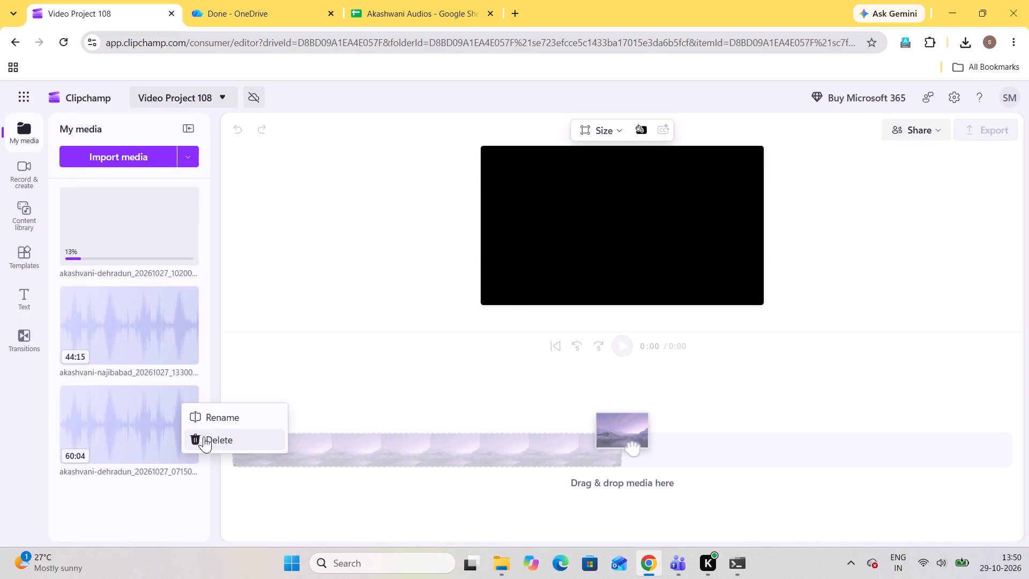
left_click(204, 436)
left_click(567, 355)
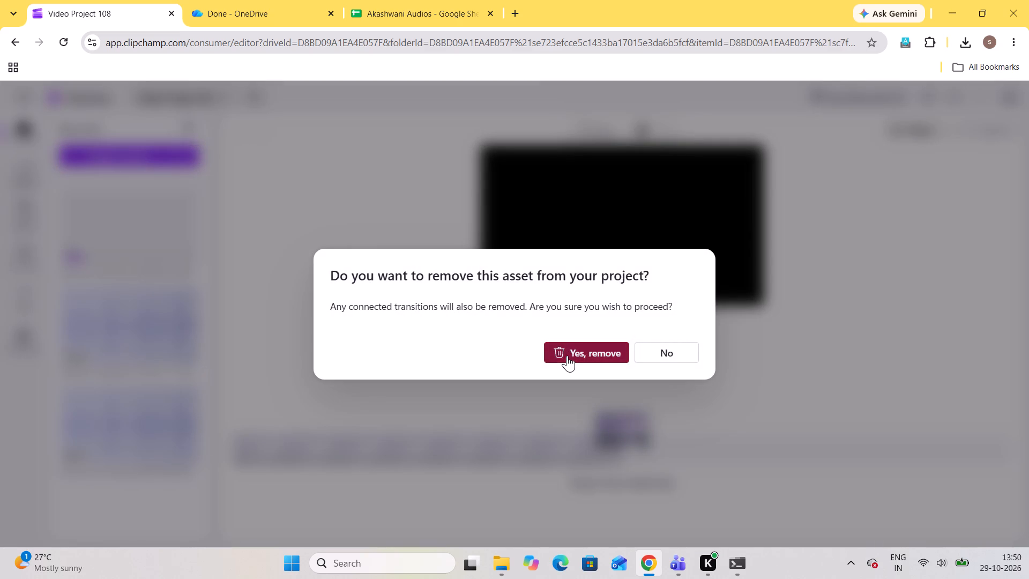
Add the akashvani-najibabad_20261027_133000 recording to the start of the empty timeline.
left_click_drag(98, 324, 295, 468)
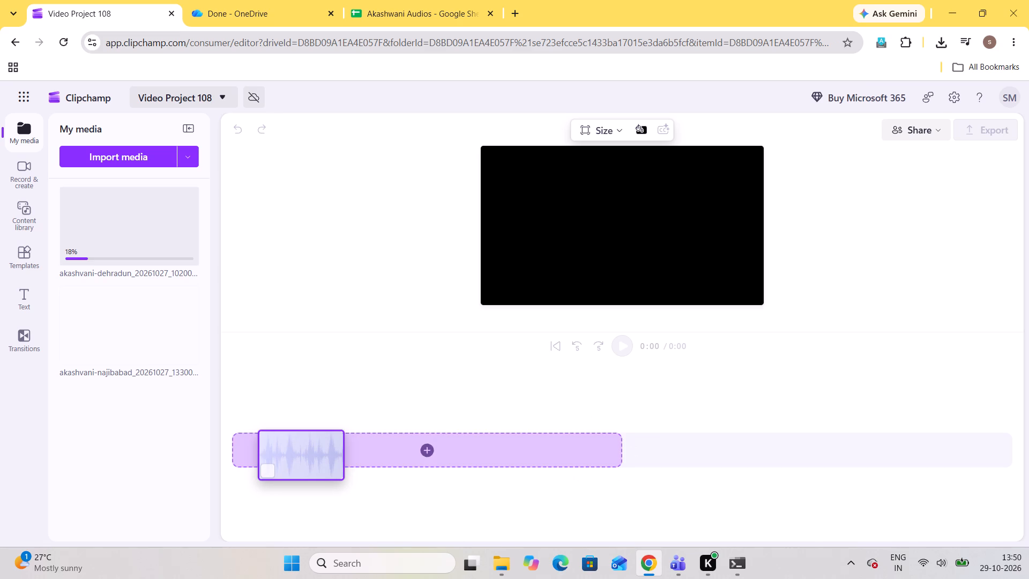